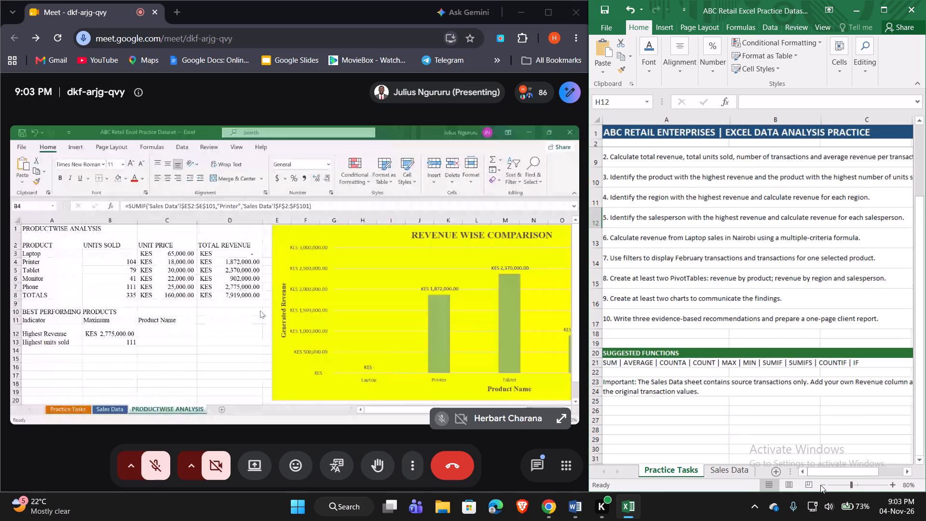
In the Sales Data sheet, calculate each transaction's revenue in column H using PRODUCT of Units and Unit Price (KES).
{"action": "left_click", "coordinate": [719, 181]}
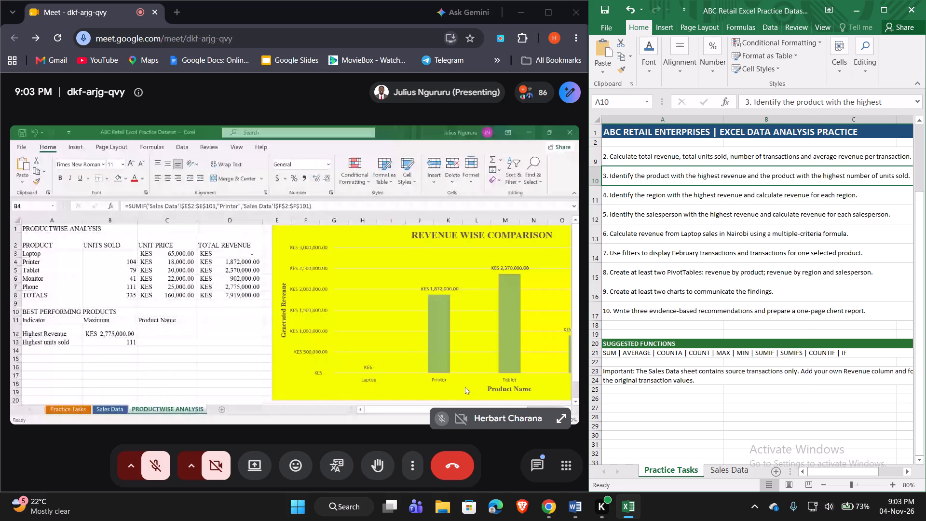
{"action": "left_click", "coordinate": [726, 473]}
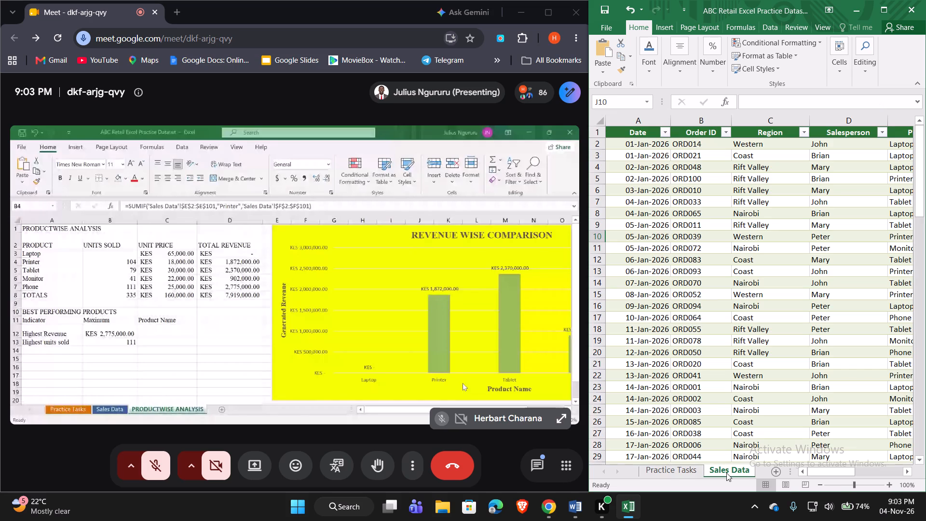
{"action": "left_click", "coordinate": [819, 488]}
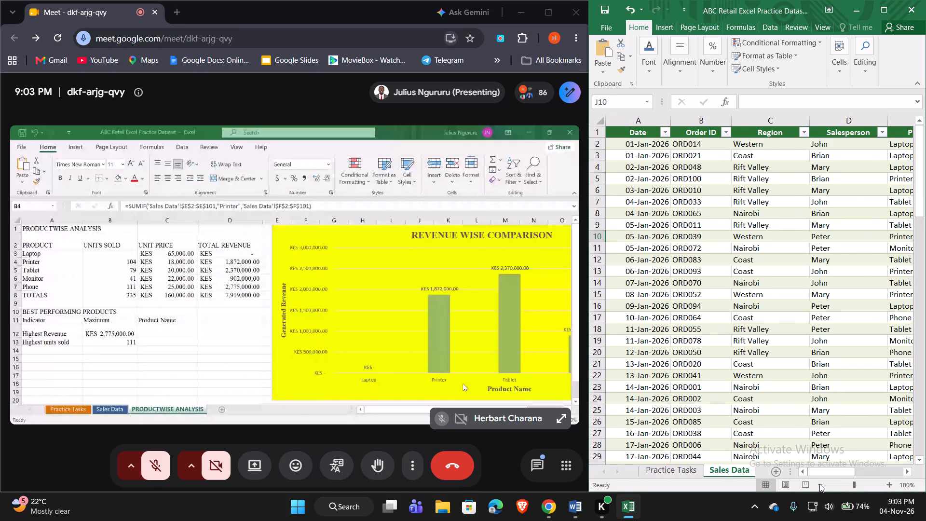
{"action": "left_click", "coordinate": [819, 484]}
{"action": "left_click", "coordinate": [819, 484]}
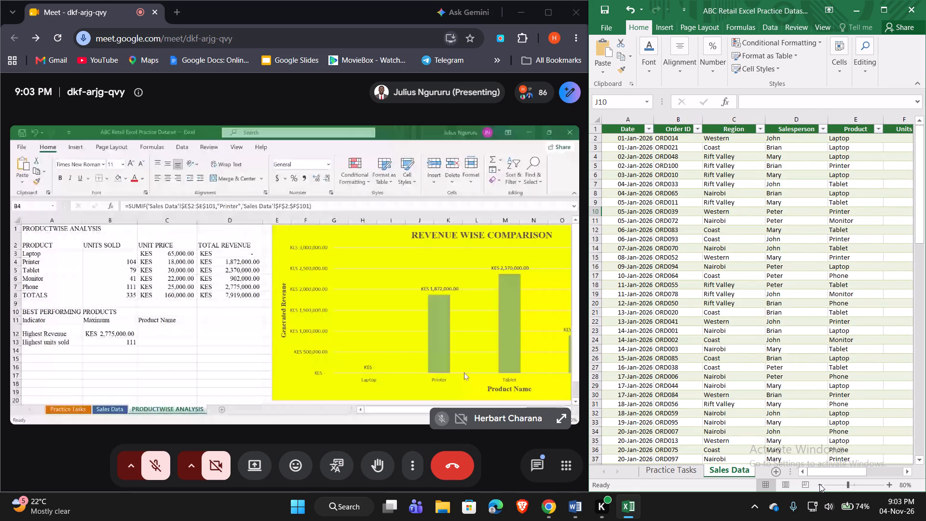
{"action": "left_click", "coordinate": [819, 484]}
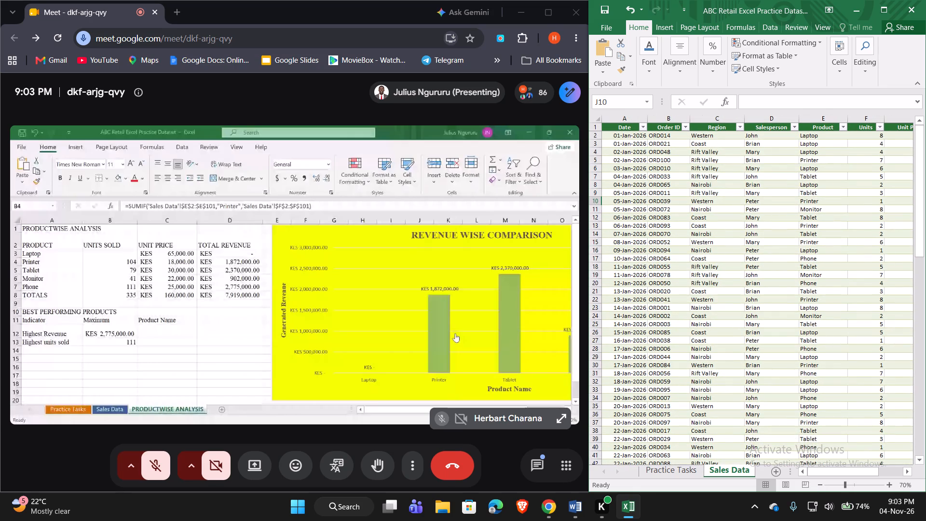
{"action": "scroll", "coordinate": [822, 255], "scroll_direction": "left", "scroll_amount": 2}
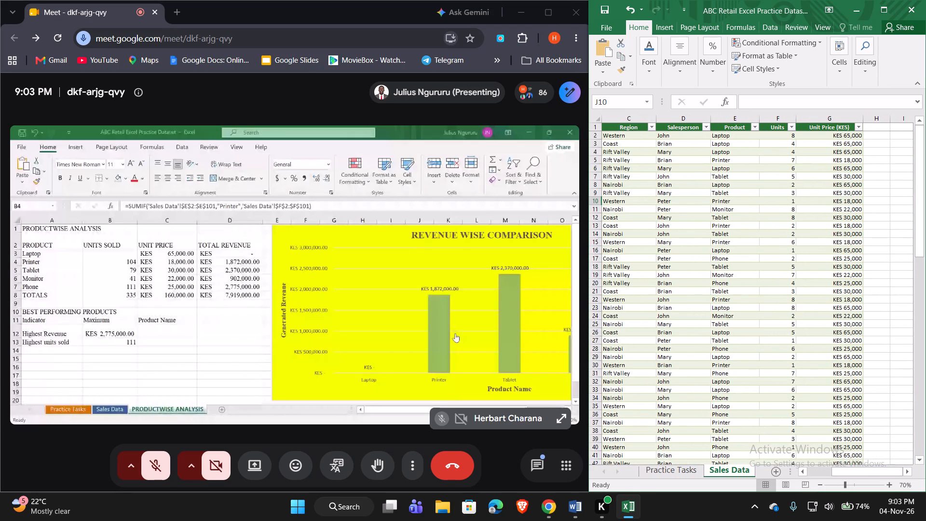
{"action": "left_click", "coordinate": [876, 137]}
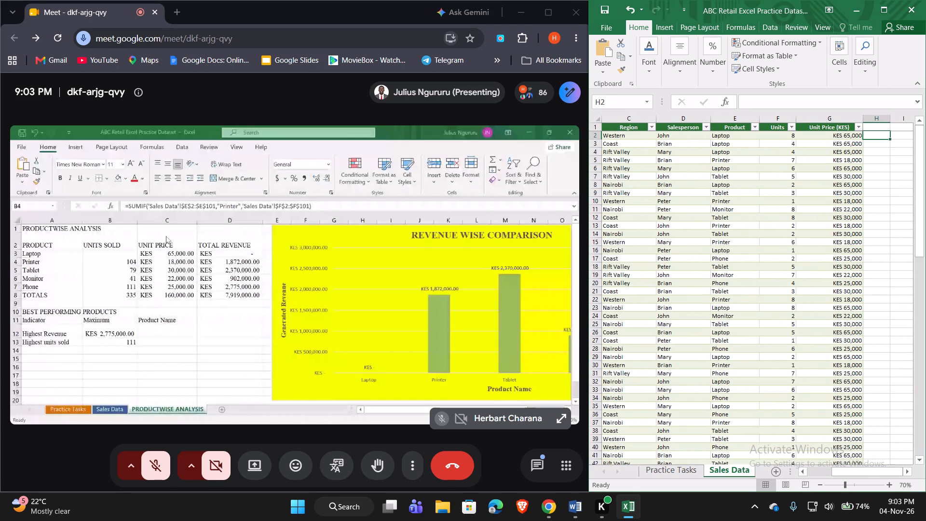
{"action": "key", "text": "equal"}
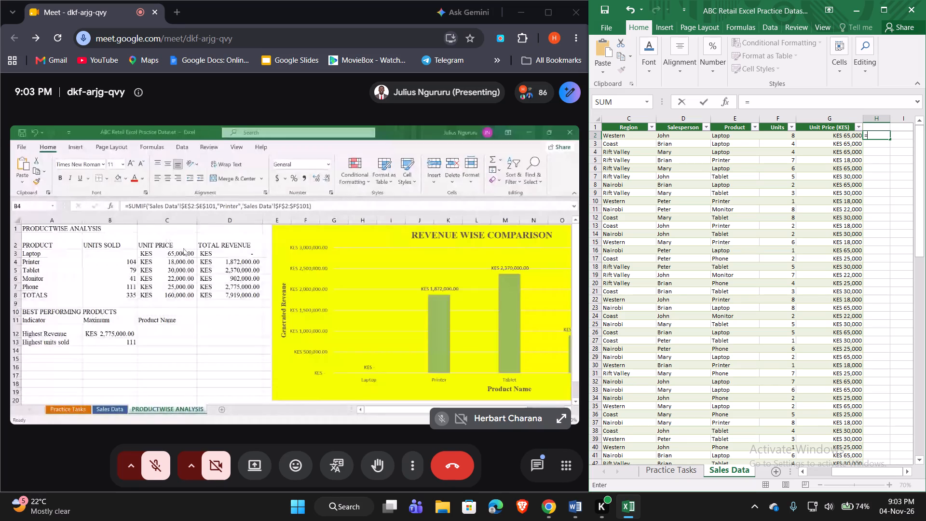
{"action": "type", "text": "pro"}
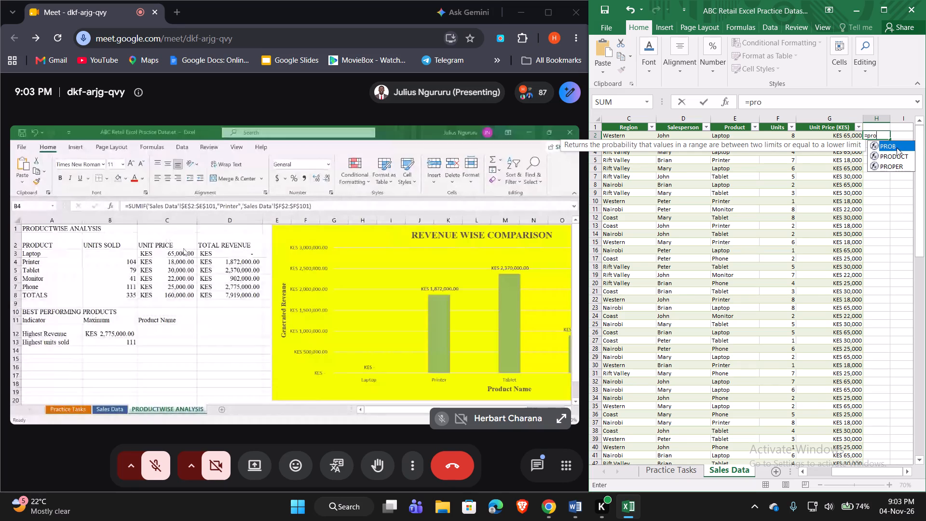
{"action": "double_click", "coordinate": [898, 153]}
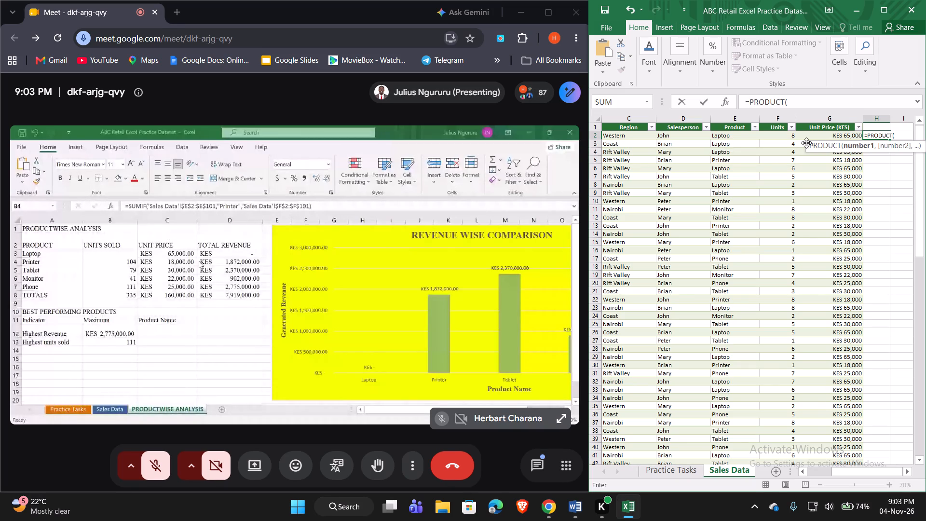
{"action": "left_click", "coordinate": [785, 136]}
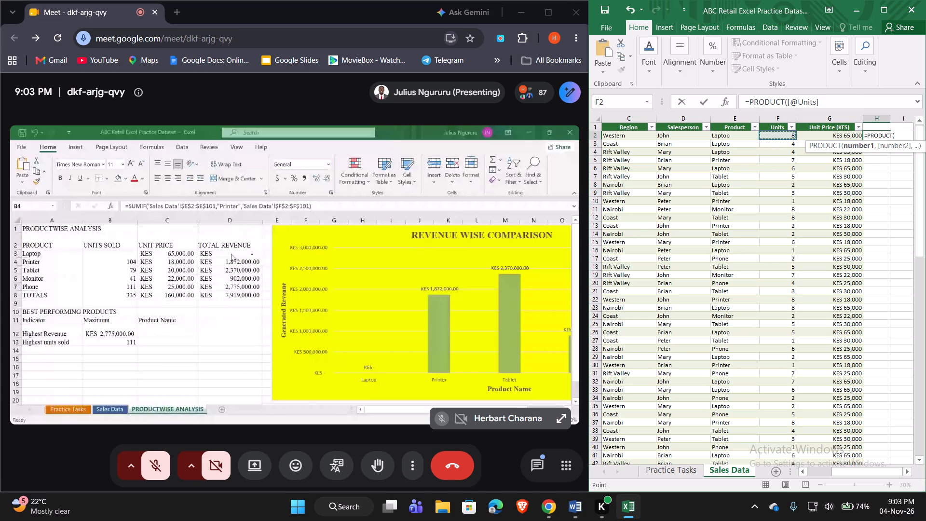
{"action": "left_click", "coordinate": [827, 134]}
{"action": "left_click", "coordinate": [786, 141]}
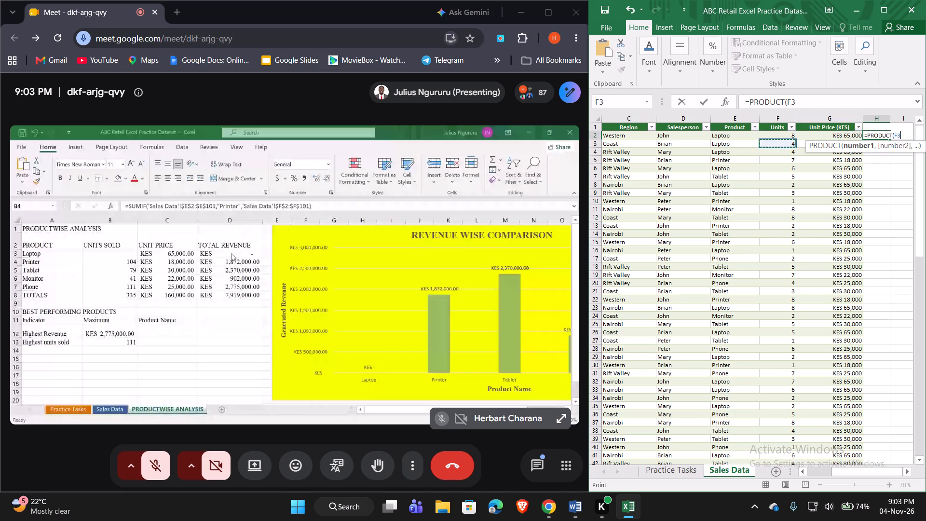
{"action": "left_click", "coordinate": [775, 136]}
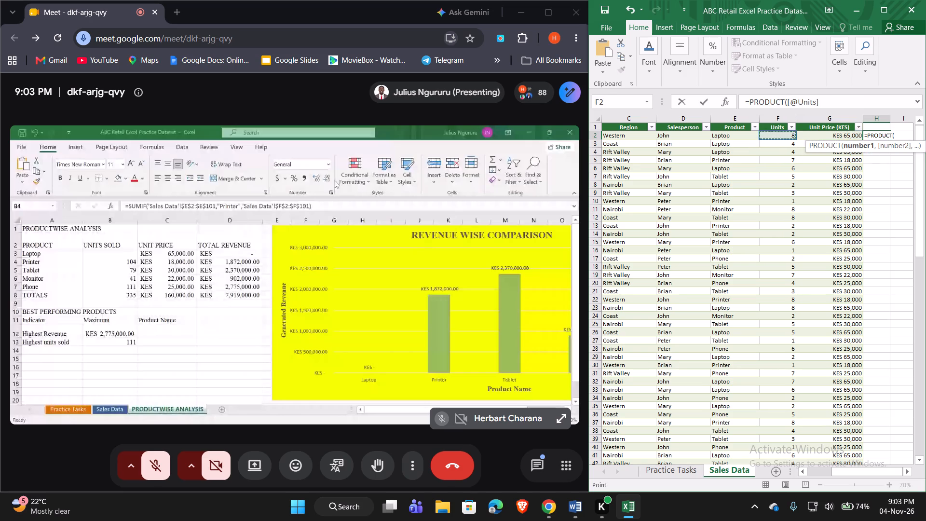
{"action": "key", "text": "comma"}
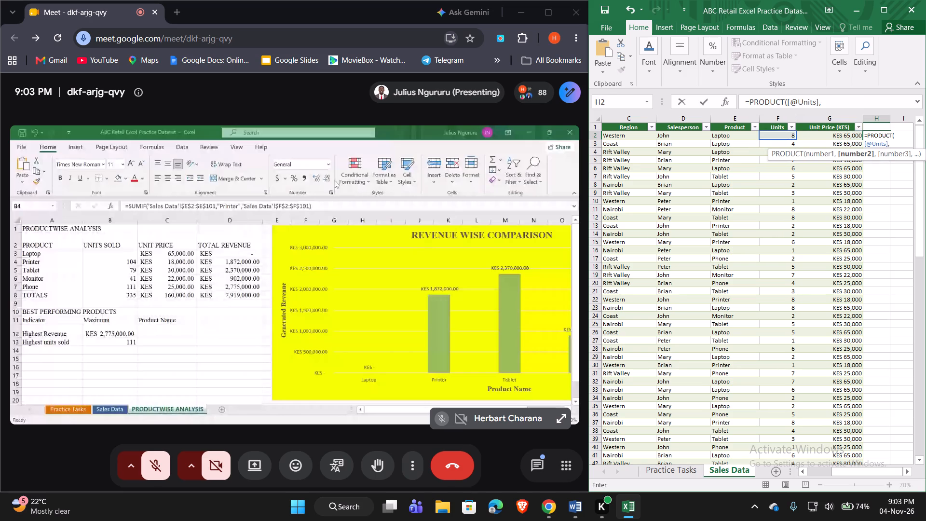
{"action": "left_click", "coordinate": [827, 135]}
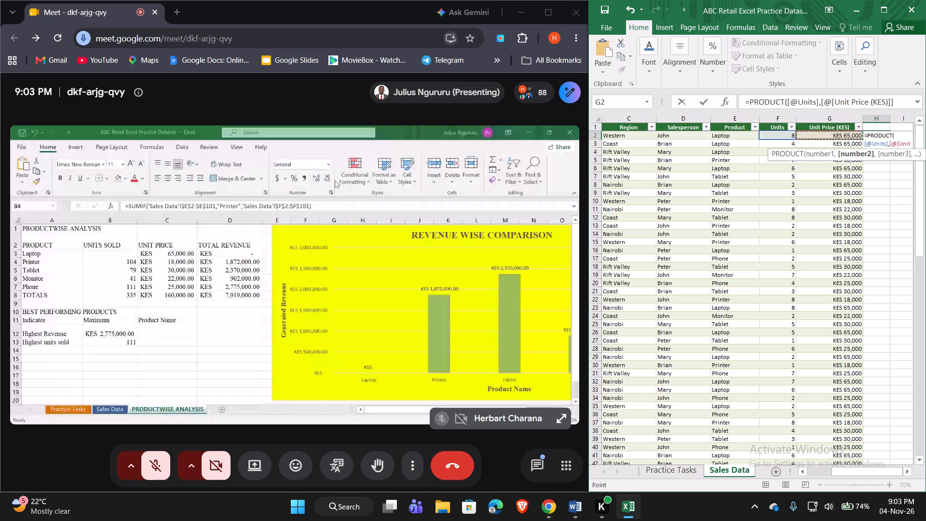
{"action": "key", "text": "Return"}
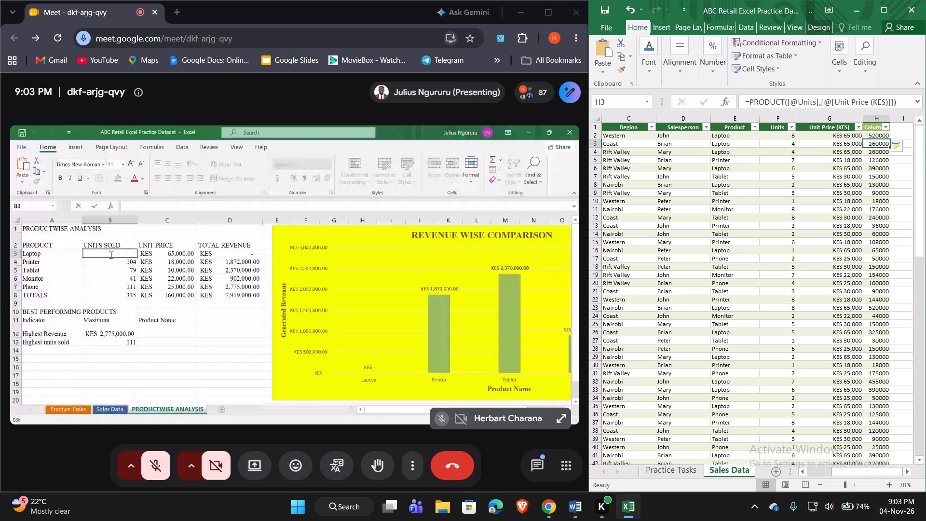
Rename the header of the new calculated column in H1 as Revenue.
{"action": "left_click", "coordinate": [875, 128]}
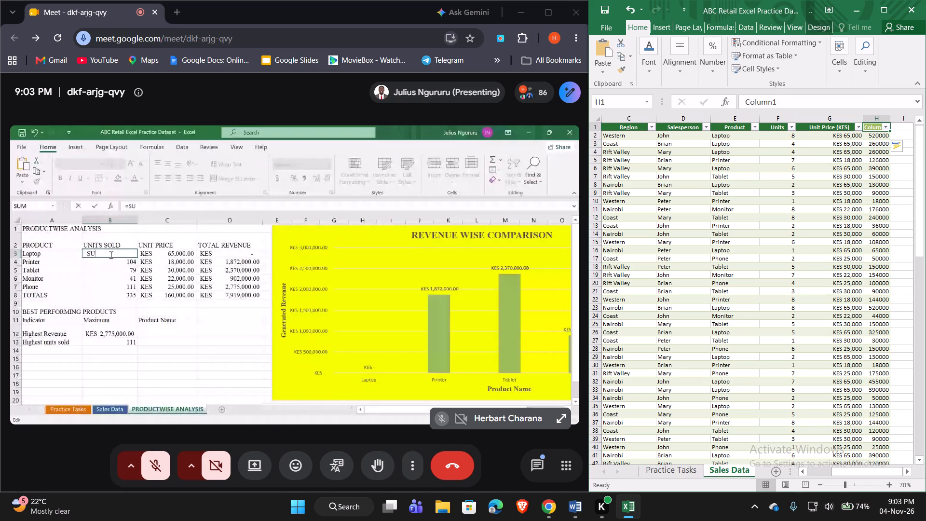
{"action": "double_click", "coordinate": [872, 128]}
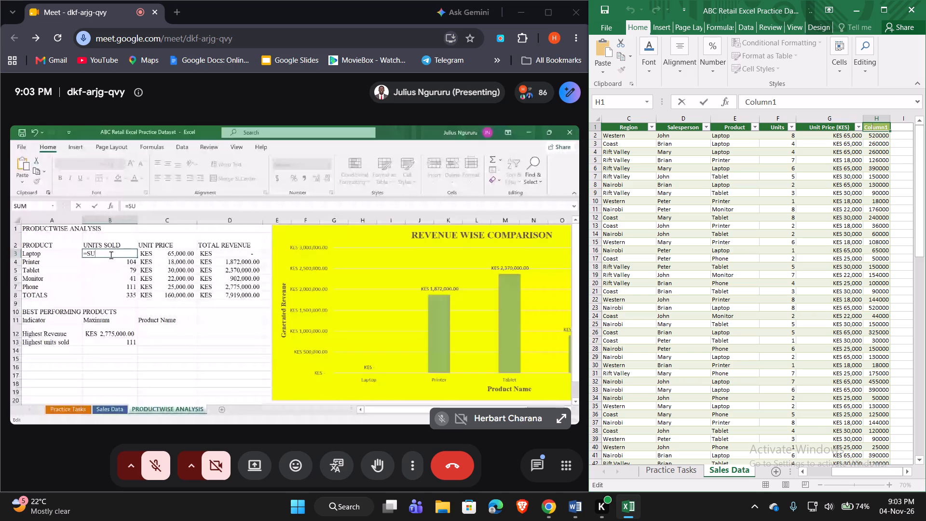
{"action": "key", "text": "Delete"}
{"action": "key", "text": "Delete"}
{"action": "key", "text": "Delete"}
{"action": "key", "text": "Delete"}
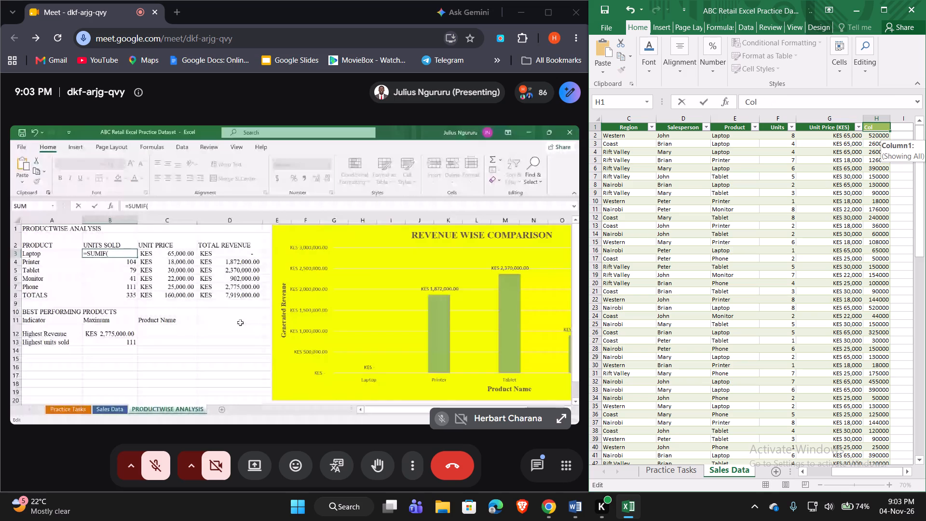
{"action": "key", "text": "BackSpace"}
{"action": "key", "text": "BackSpace"}
{"action": "key", "text": "BackSpace"}
{"action": "key", "text": "shift+r"}
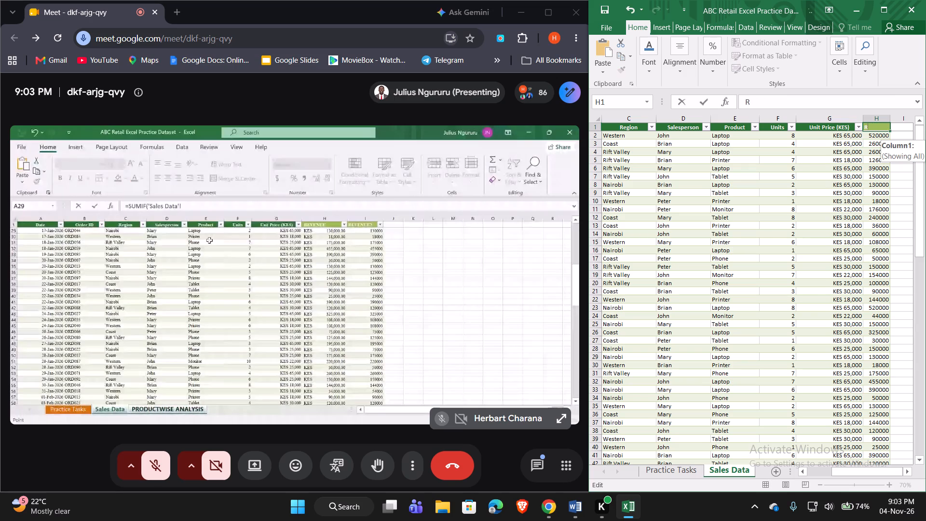
{"action": "type", "text": "evenue"}
{"action": "key", "text": "Return"}
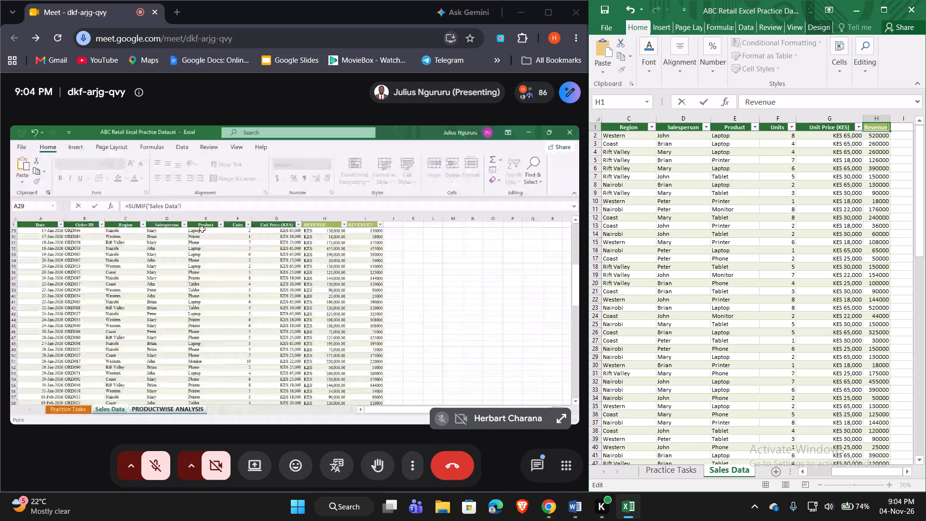
Total the Units column in F102, directly below the last transaction on the Sales Data sheet, using SUM over SalesTransactions[Units].
{"action": "left_click", "coordinate": [871, 120]}
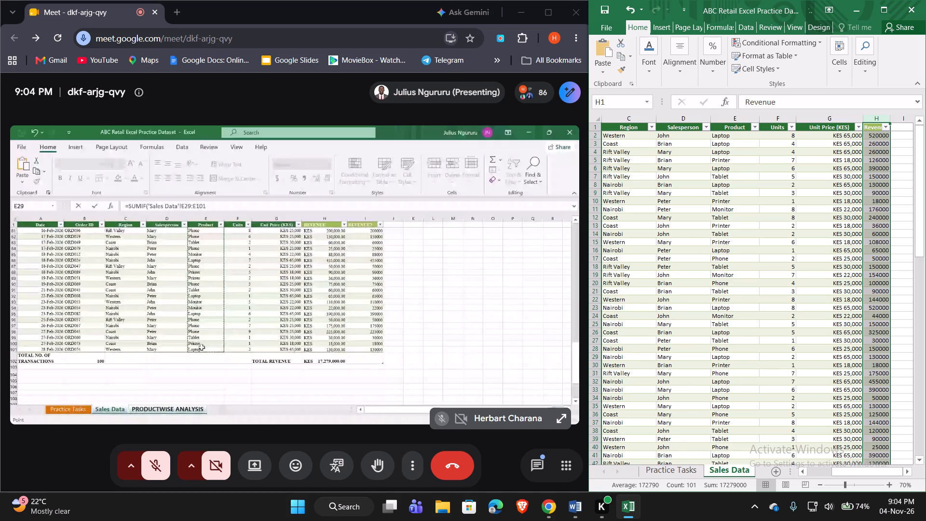
{"action": "scroll", "coordinate": [752, 271], "scroll_direction": "down", "scroll_amount": 1}
{"action": "left_click", "coordinate": [833, 332]}
{"action": "scroll", "coordinate": [833, 332], "scroll_direction": "down", "scroll_amount": 1}
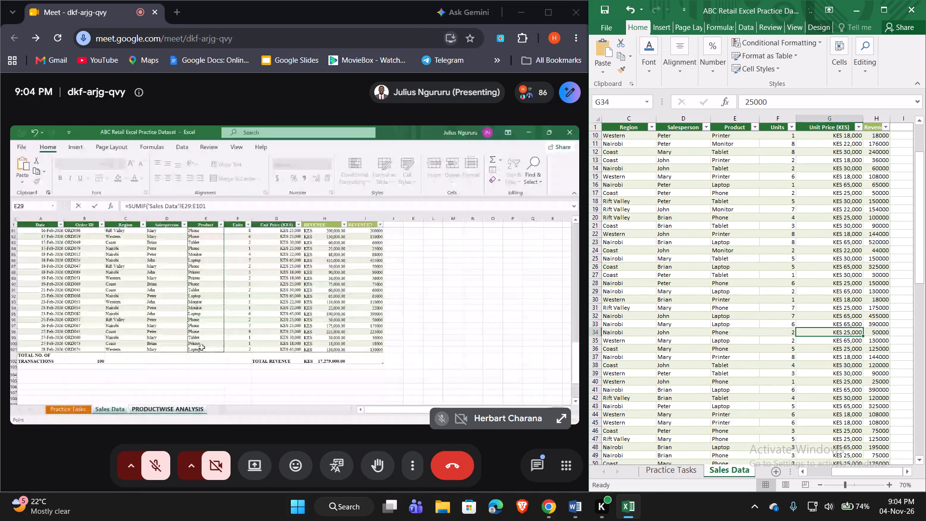
{"action": "scroll", "coordinate": [833, 332], "scroll_direction": "down", "scroll_amount": 2}
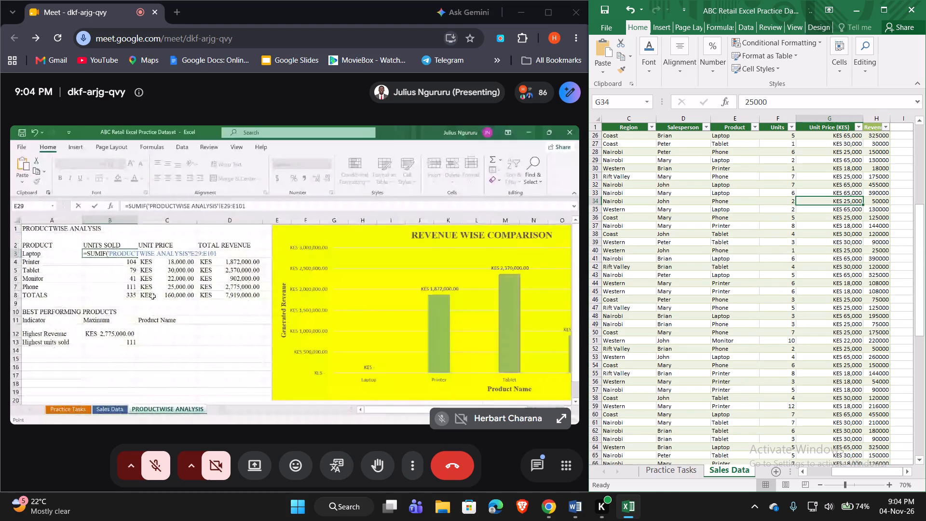
{"action": "scroll", "coordinate": [724, 369], "scroll_direction": "down", "scroll_amount": 1}
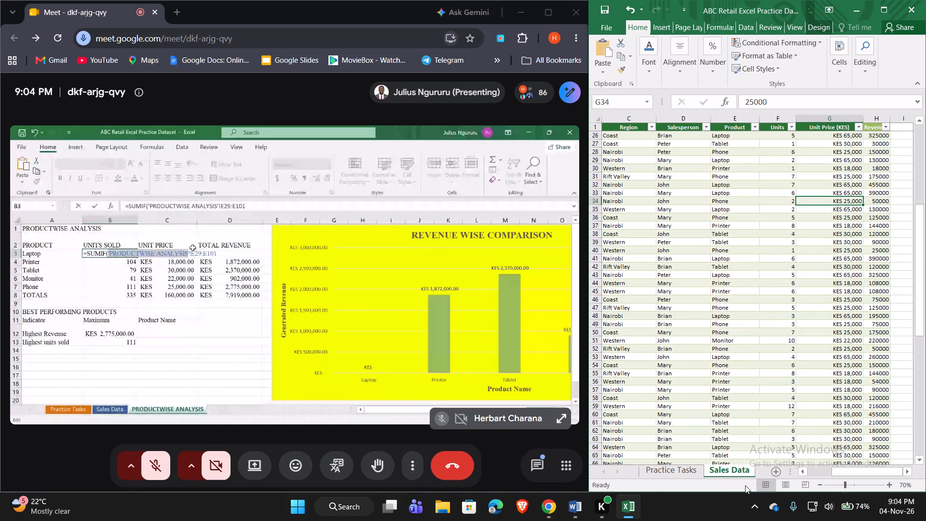
{"action": "scroll", "coordinate": [729, 474], "scroll_direction": "left", "scroll_amount": 1}
{"action": "scroll", "coordinate": [733, 411], "scroll_direction": "down", "scroll_amount": 1}
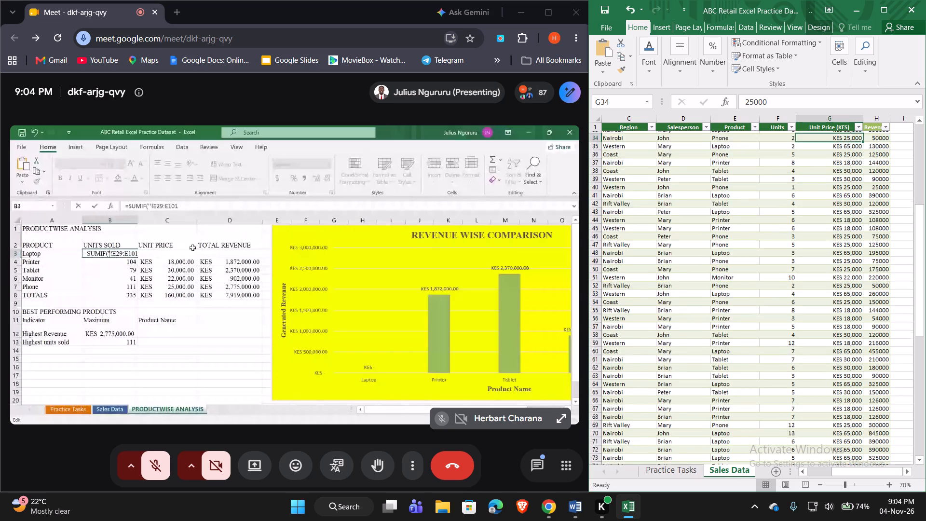
{"action": "scroll", "coordinate": [733, 411], "scroll_direction": "down", "scroll_amount": 5}
{"action": "scroll", "coordinate": [733, 411], "scroll_direction": "right", "scroll_amount": 1}
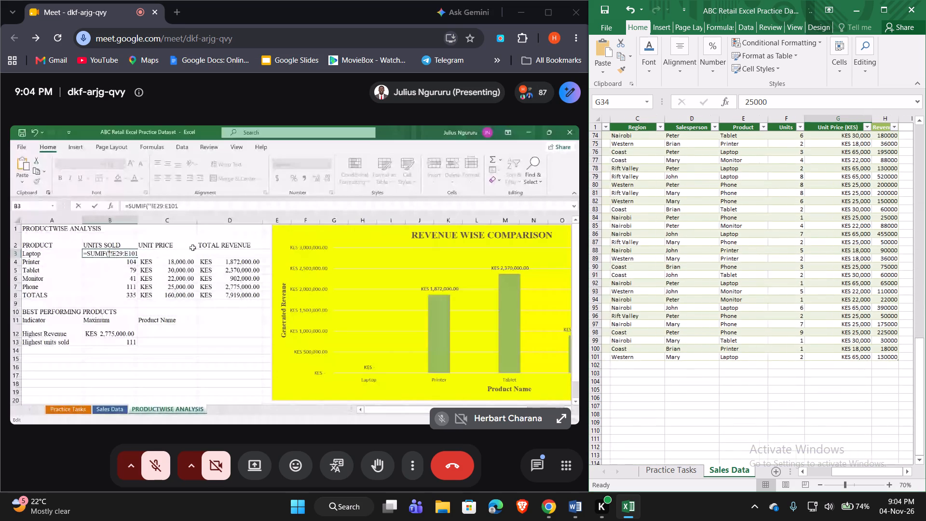
{"action": "scroll", "coordinate": [733, 411], "scroll_direction": "right", "scroll_amount": 3}
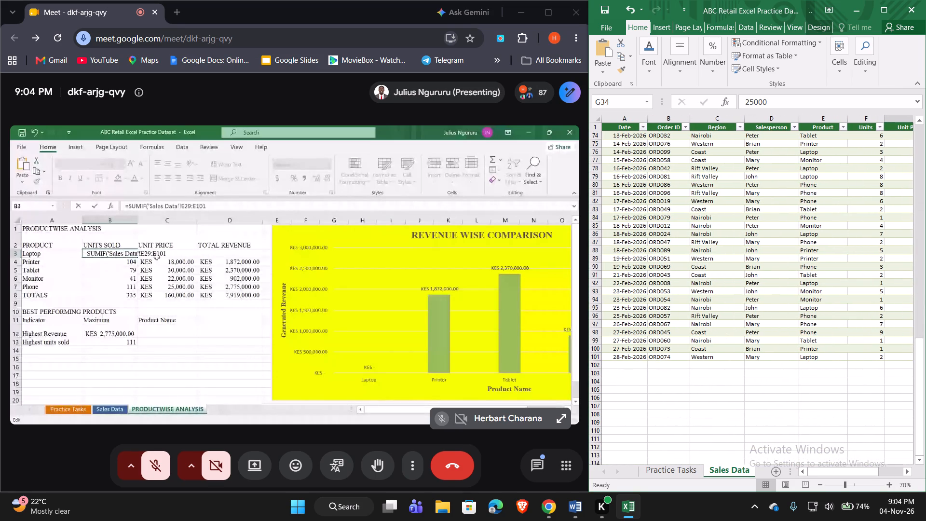
{"action": "scroll", "coordinate": [733, 411], "scroll_direction": "left", "scroll_amount": 1}
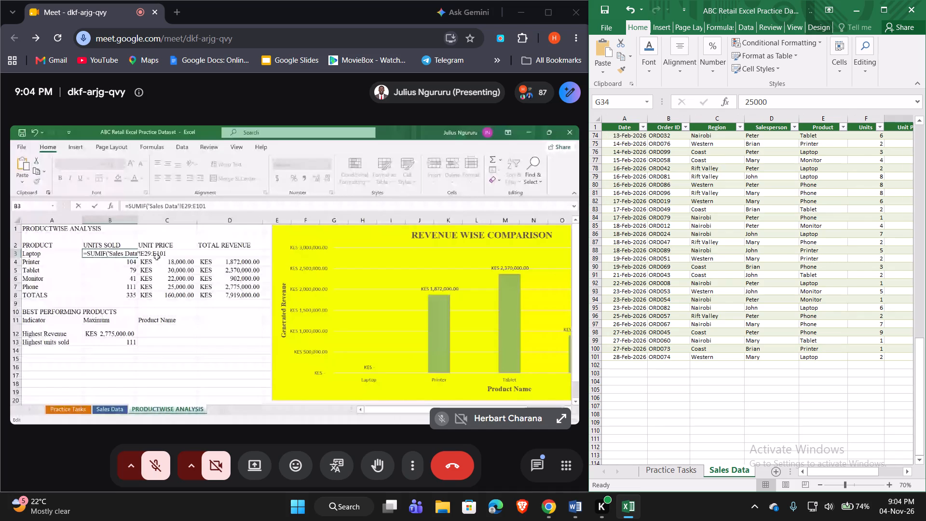
{"action": "scroll", "coordinate": [733, 411], "scroll_direction": "left", "scroll_amount": 1}
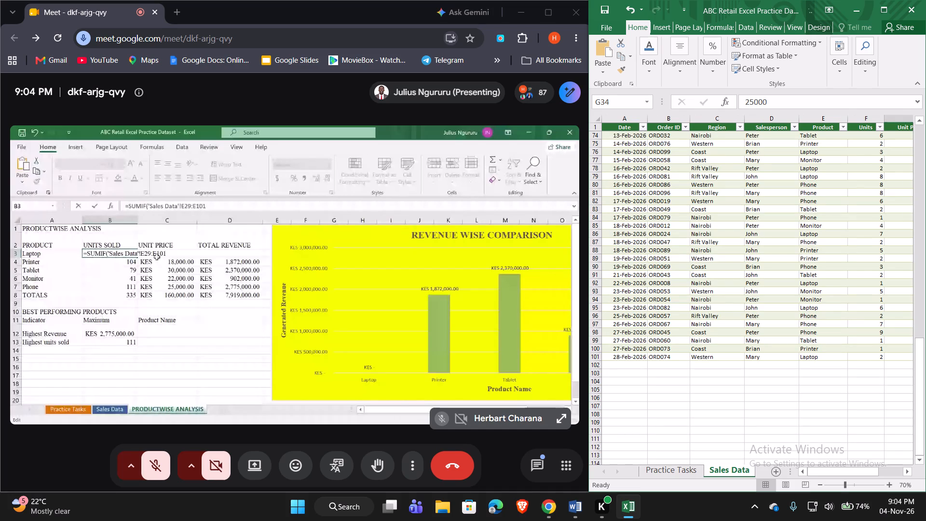
{"action": "left_click", "coordinate": [871, 365]}
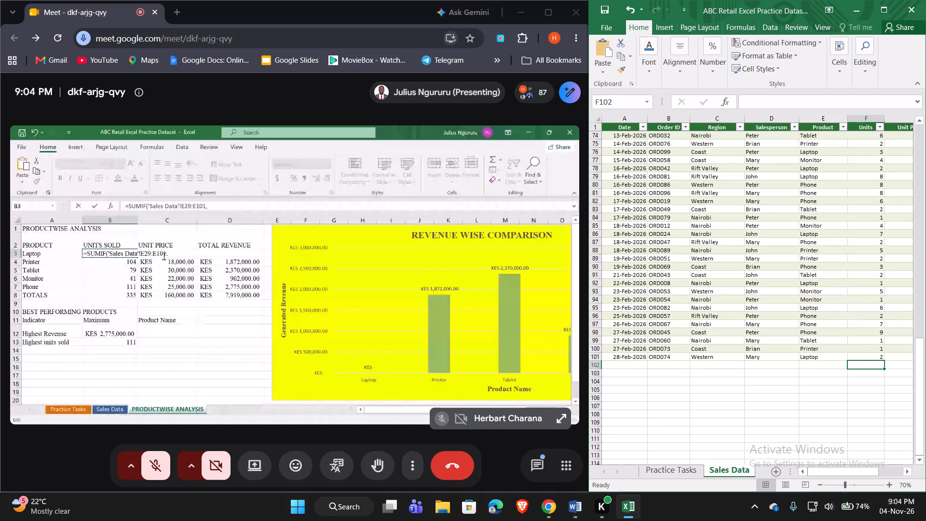
{"action": "key", "text": "equal"}
{"action": "type", "text": "sum"}
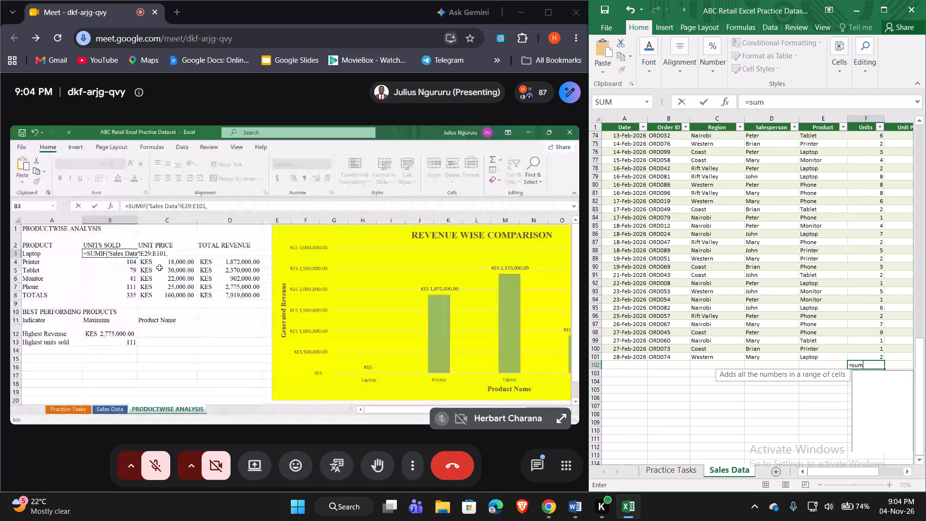
{"action": "double_click", "coordinate": [883, 375]}
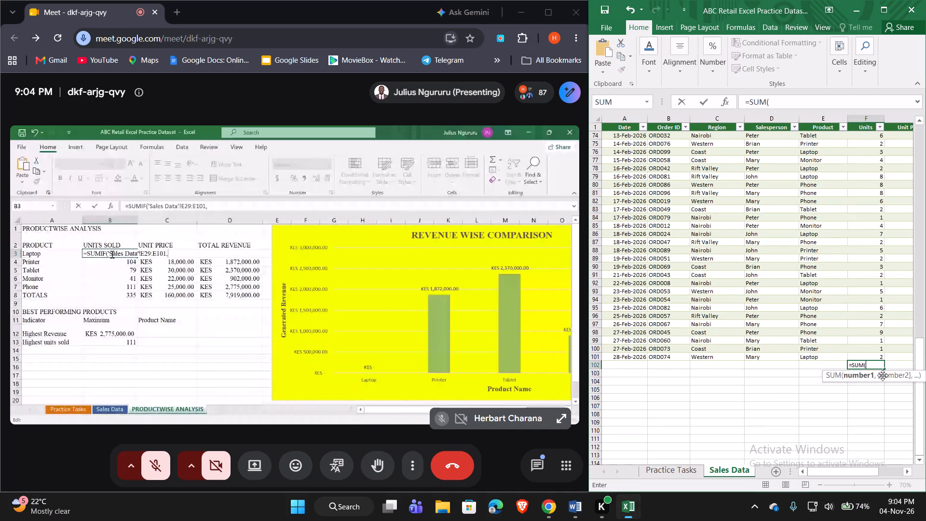
{"action": "scroll", "coordinate": [867, 254], "scroll_direction": "up", "scroll_amount": 2}
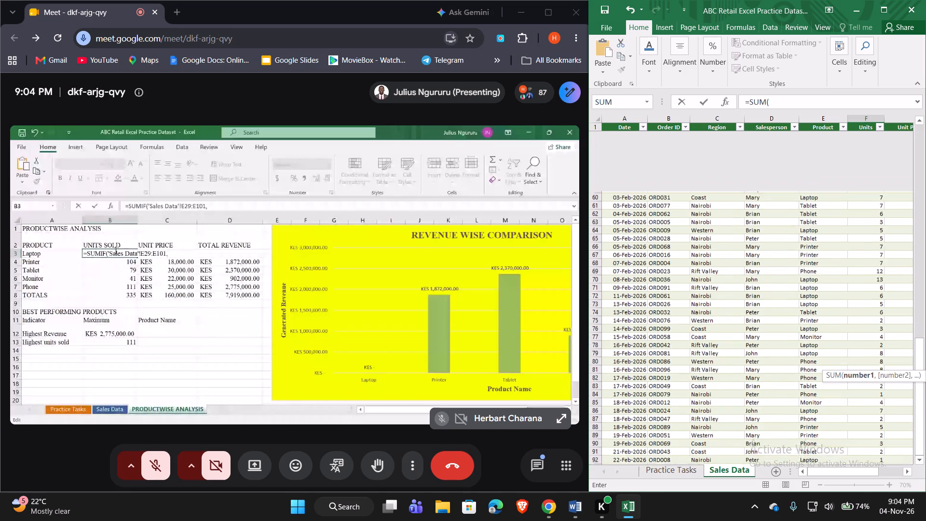
{"action": "scroll", "coordinate": [860, 174], "scroll_direction": "up", "scroll_amount": 3}
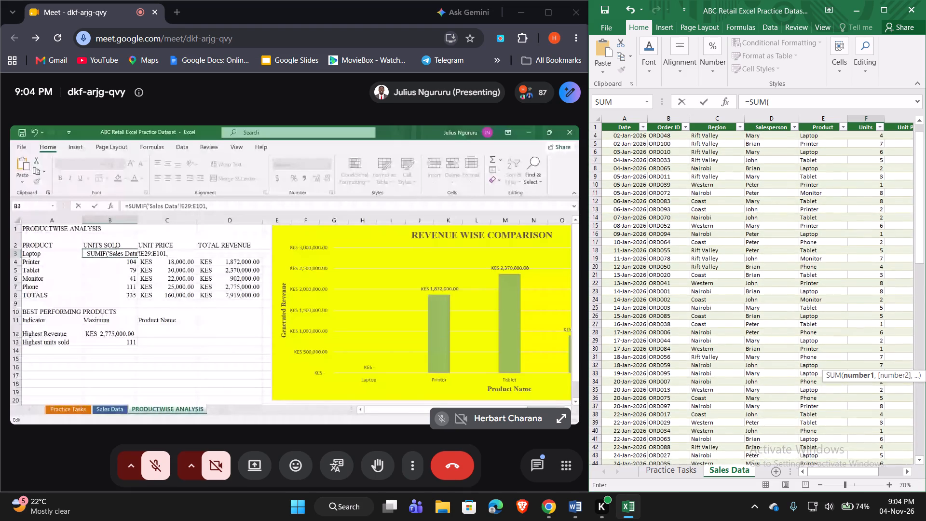
{"action": "scroll", "coordinate": [861, 166], "scroll_direction": "up", "scroll_amount": 2}
{"action": "left_click", "coordinate": [866, 138]}
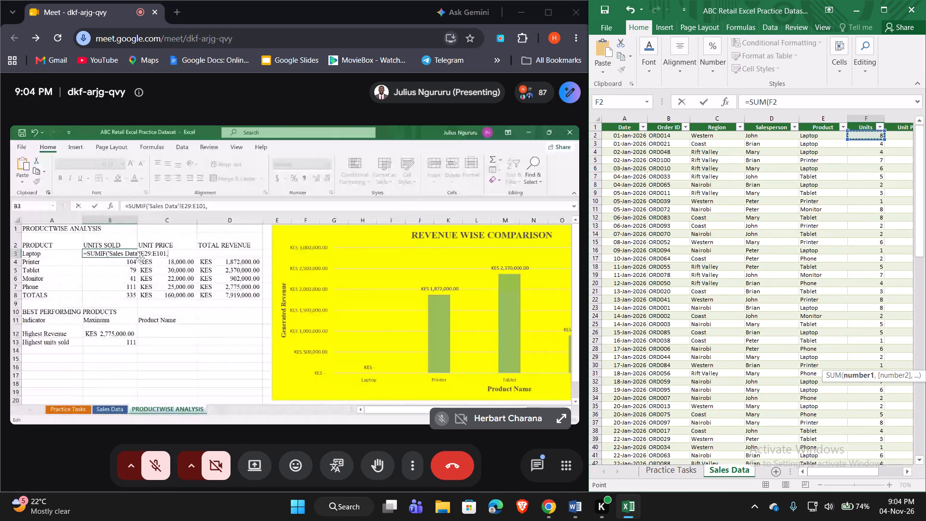
{"action": "left_click_drag", "start_coordinate": [875, 134], "coordinate": [880, 367]}
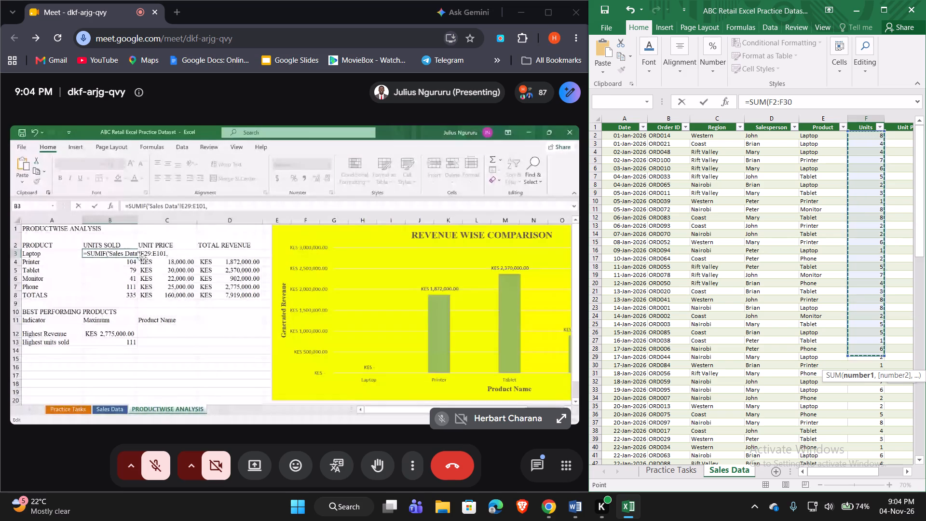
{"action": "left_click_drag", "start_coordinate": [880, 367], "coordinate": [883, 469]}
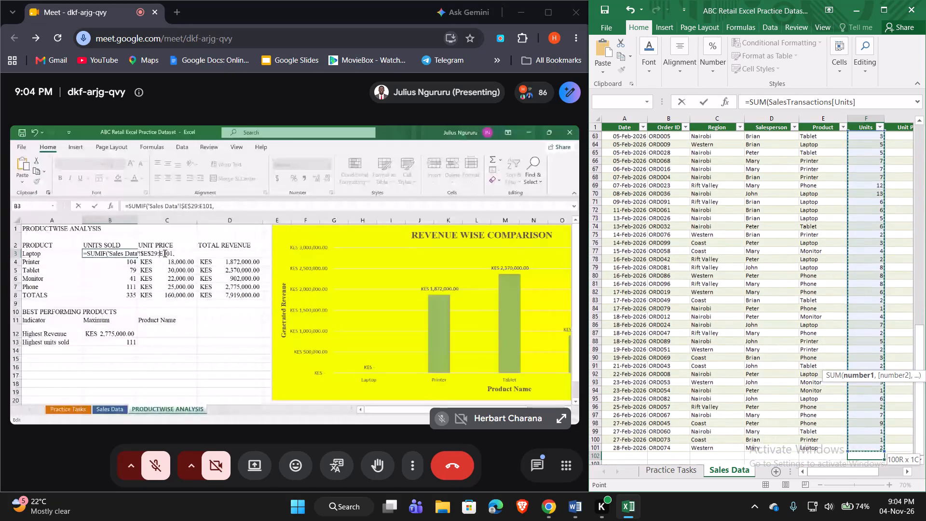
{"action": "left_click_drag", "start_coordinate": [883, 469], "coordinate": [875, 441]}
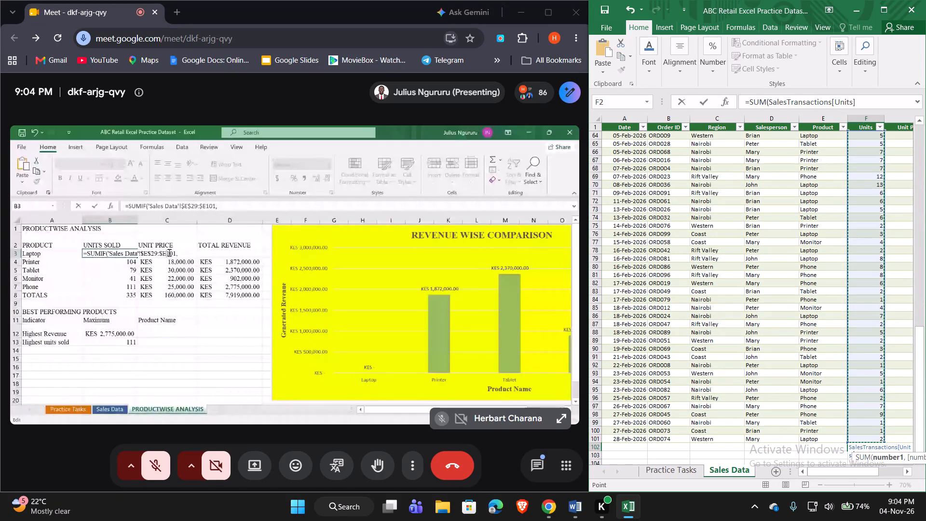
{"action": "key", "text": "Return"}
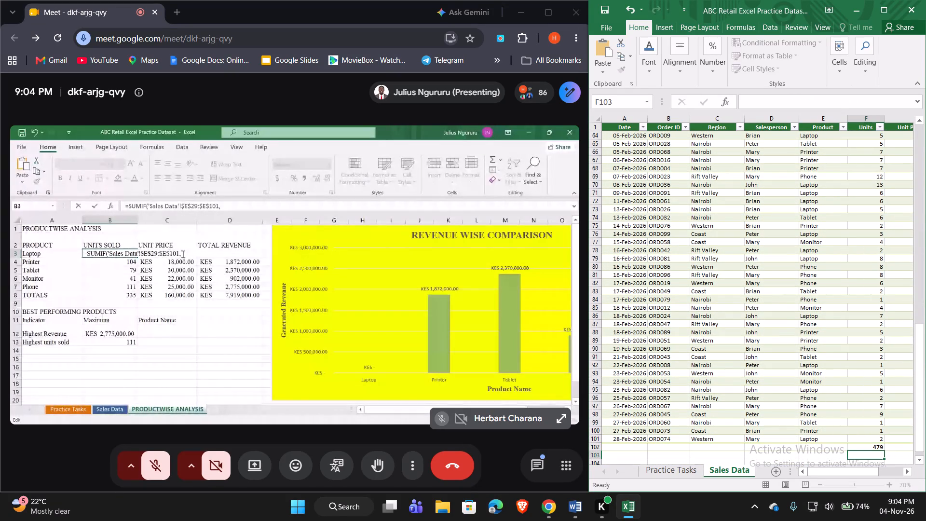
Reselect the Units total in F102 and save the workbook.
{"action": "left_click", "coordinate": [869, 447]}
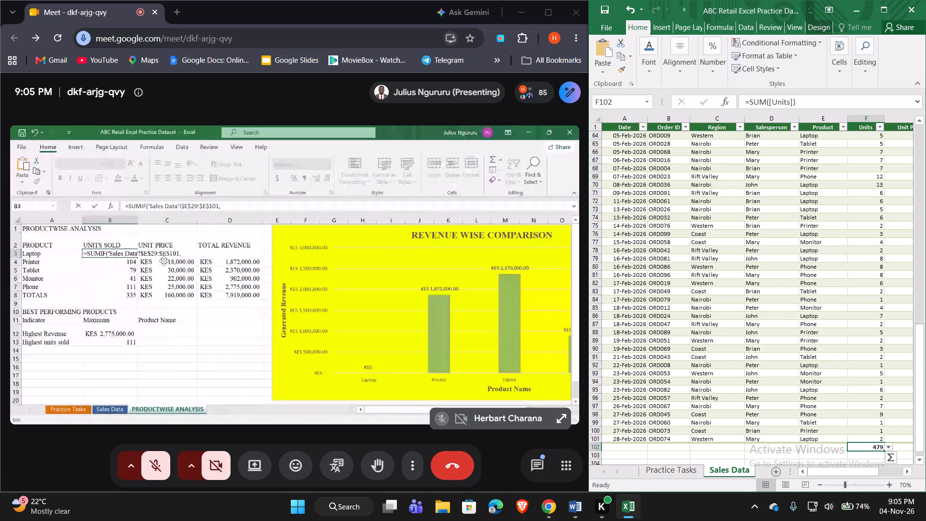
{"action": "key", "text": "ctrl+s"}
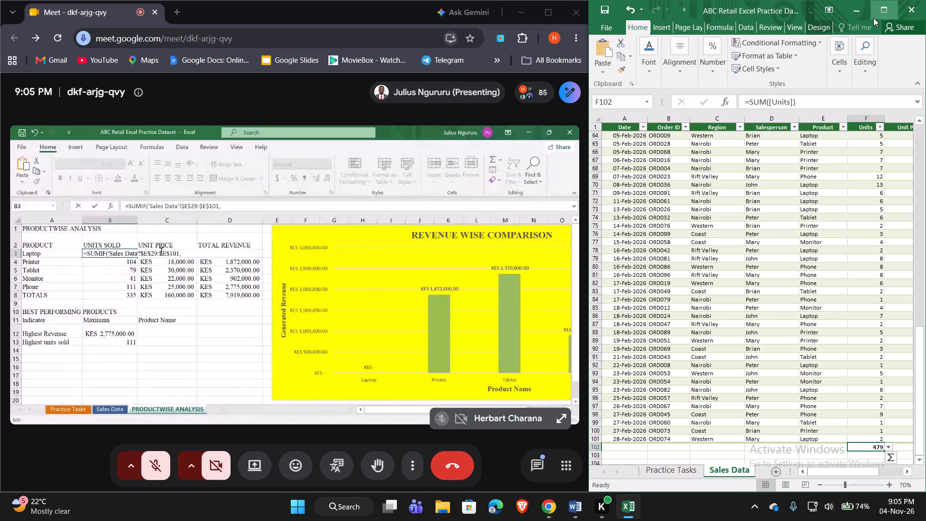
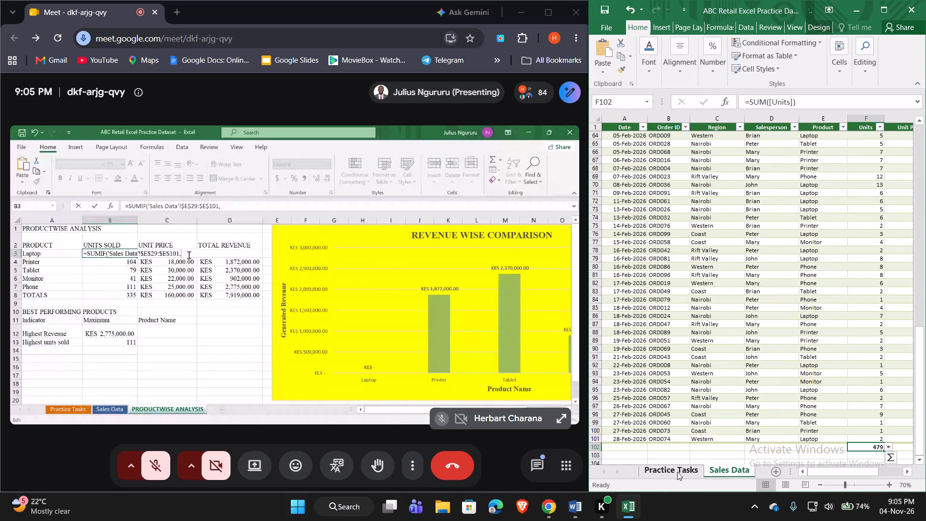
Read task 2 on the Practice Tasks sheet about the total revenue, units sold, transaction count and average revenue calculations.
{"action": "left_click", "coordinate": [677, 472]}
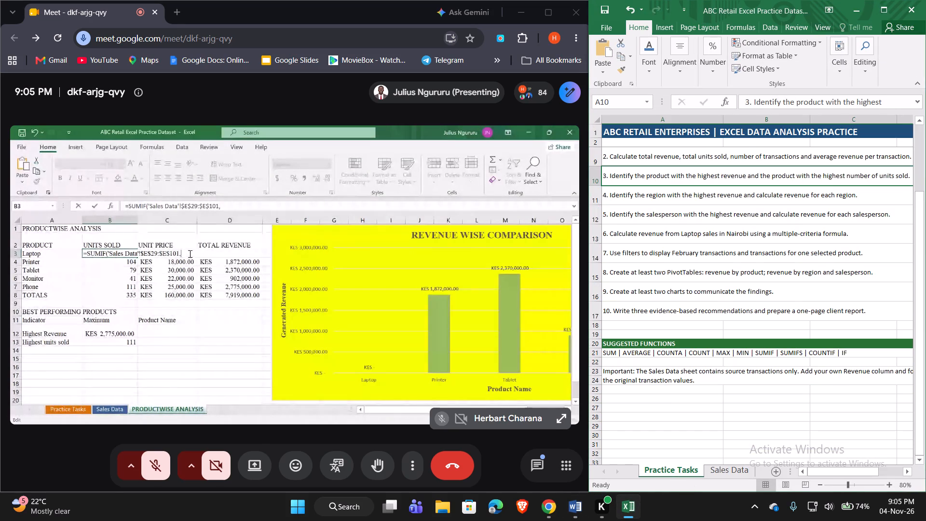
{"action": "left_click", "coordinate": [665, 152]}
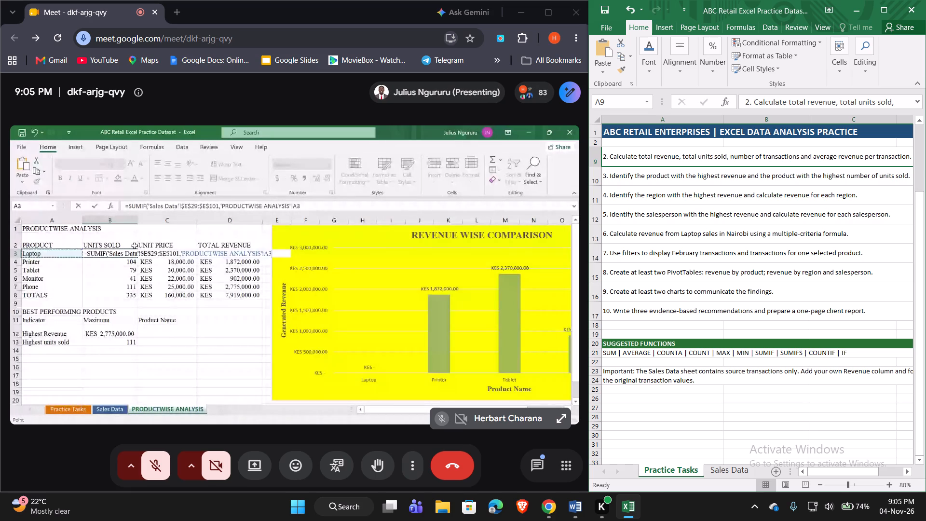
{"action": "scroll", "coordinate": [827, 159], "scroll_direction": "left", "scroll_amount": 1}
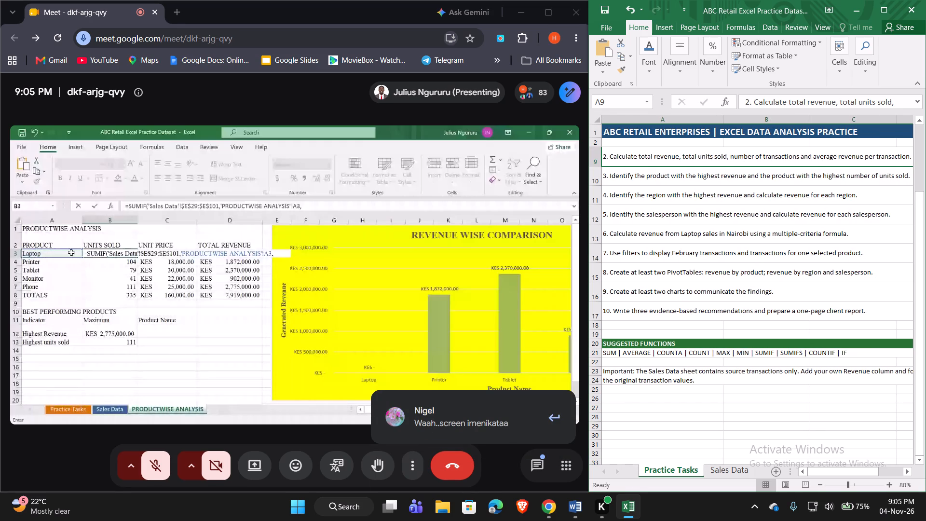
{"action": "left_click", "coordinate": [886, 163]}
{"action": "scroll", "coordinate": [886, 163], "scroll_direction": "left", "scroll_amount": 1}
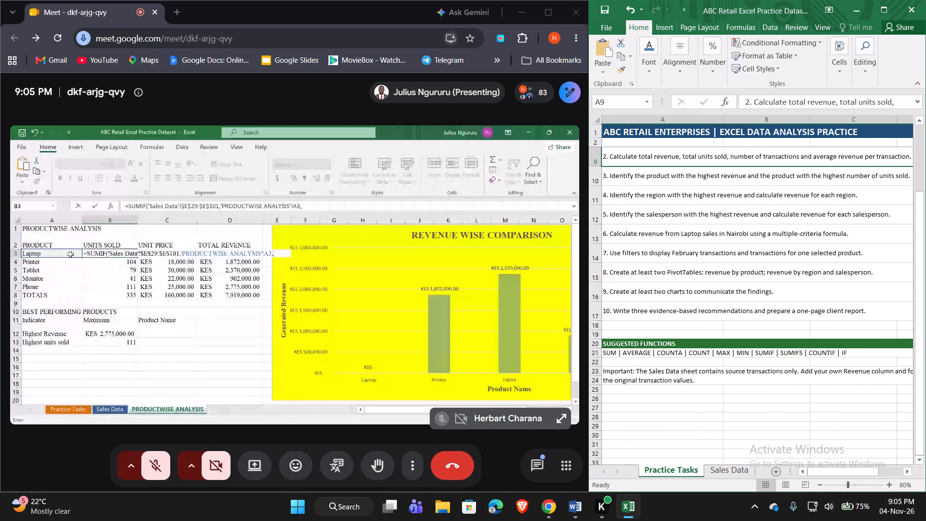
{"action": "left_click", "coordinate": [860, 157]}
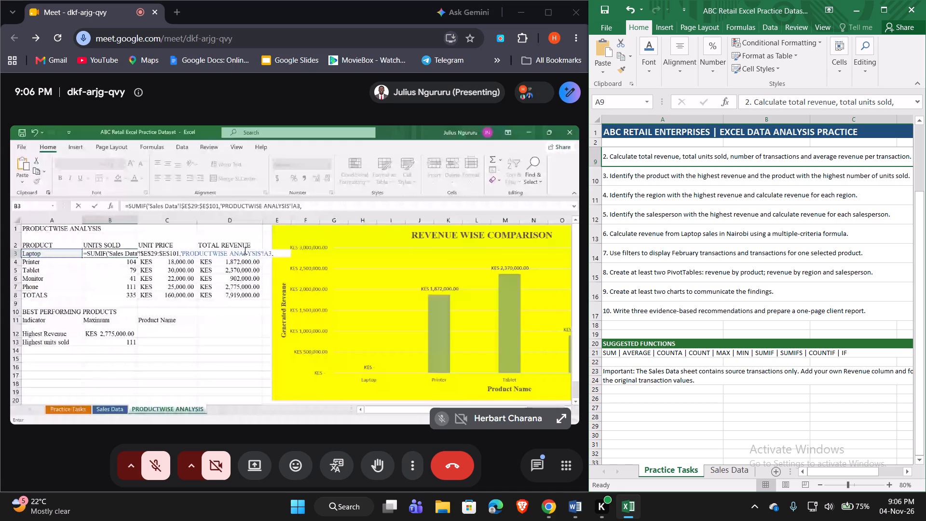
Examine the Units, Unit Price and Revenue columns and the Units total below the last transaction on the Sales Data sheet.
{"action": "left_click", "coordinate": [731, 474]}
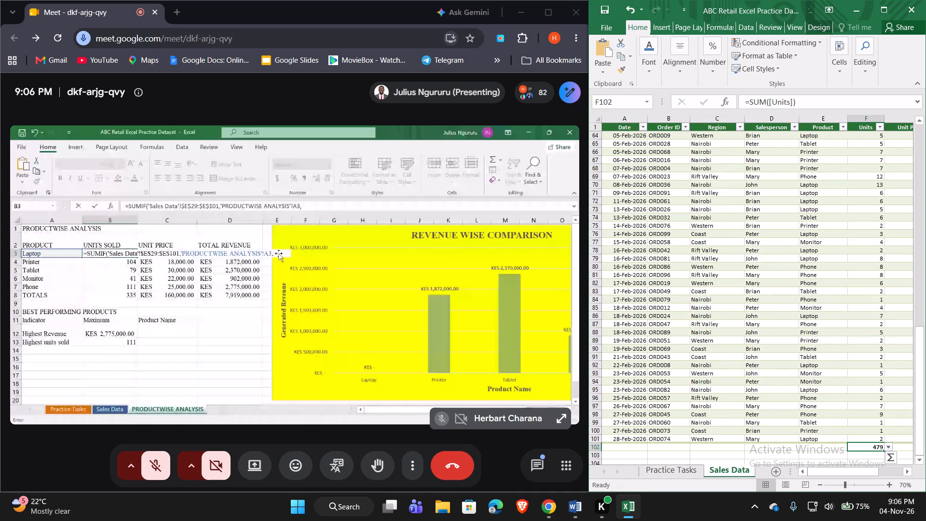
{"action": "scroll", "coordinate": [839, 233], "scroll_direction": "left", "scroll_amount": 2}
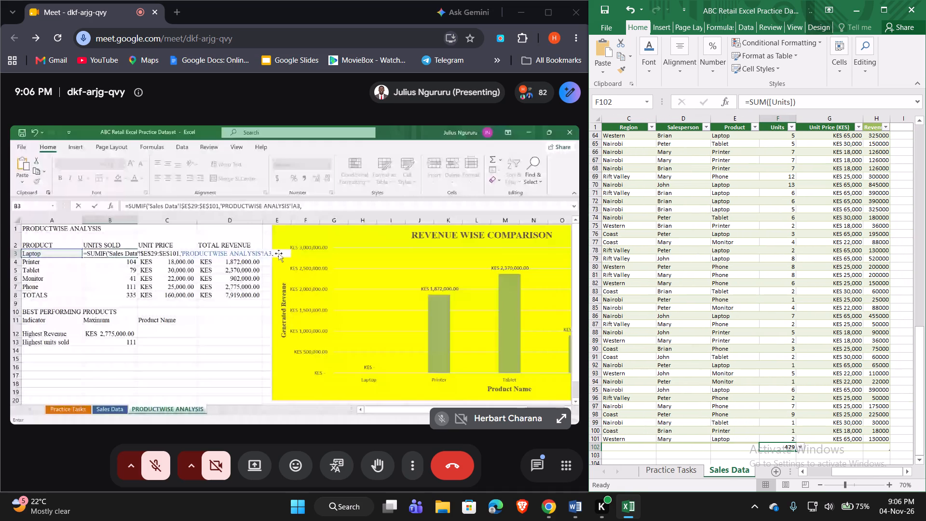
{"action": "scroll", "coordinate": [885, 278], "scroll_direction": "down", "scroll_amount": 1}
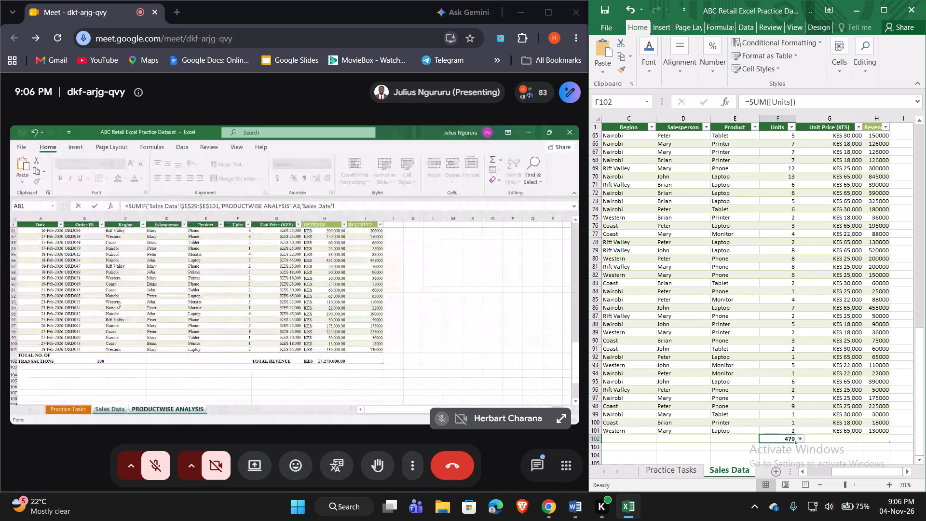
{"action": "scroll", "coordinate": [843, 379], "scroll_direction": "up", "scroll_amount": 2}
{"action": "scroll", "coordinate": [843, 379], "scroll_direction": "down", "scroll_amount": 1}
{"action": "scroll", "coordinate": [843, 379], "scroll_direction": "up", "scroll_amount": 2}
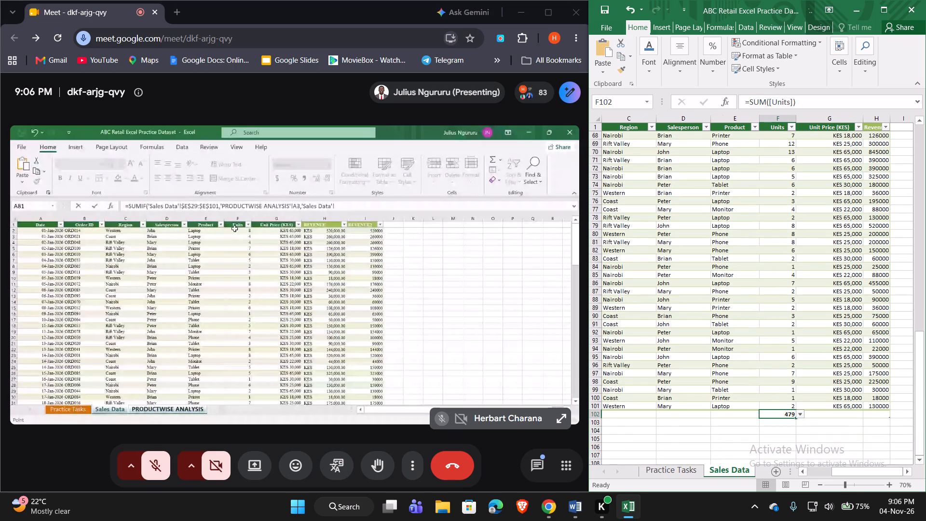
{"action": "scroll", "coordinate": [843, 379], "scroll_direction": "up", "scroll_amount": 2}
{"action": "scroll", "coordinate": [843, 379], "scroll_direction": "right", "scroll_amount": 1}
{"action": "scroll", "coordinate": [858, 515], "scroll_direction": "down", "scroll_amount": 2}
{"action": "scroll", "coordinate": [821, 284], "scroll_direction": "down", "scroll_amount": 1}
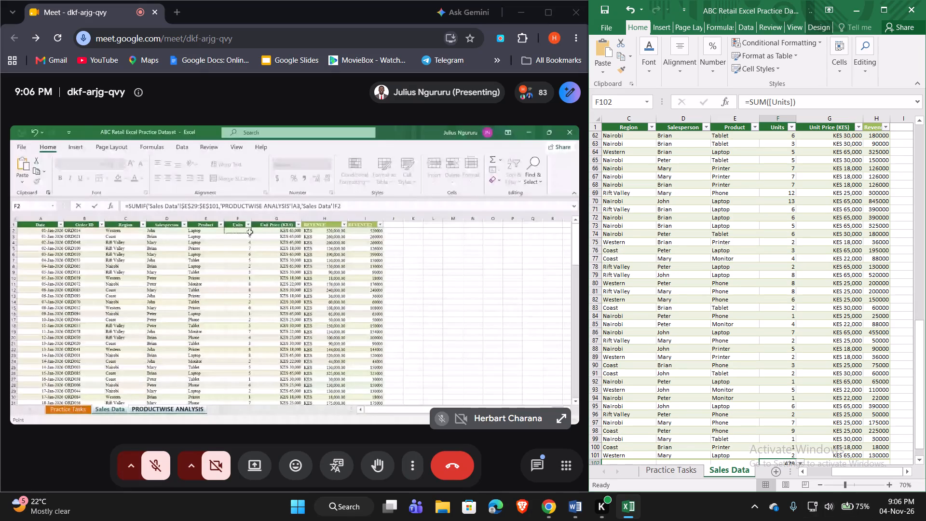
{"action": "scroll", "coordinate": [821, 284], "scroll_direction": "down", "scroll_amount": 1}
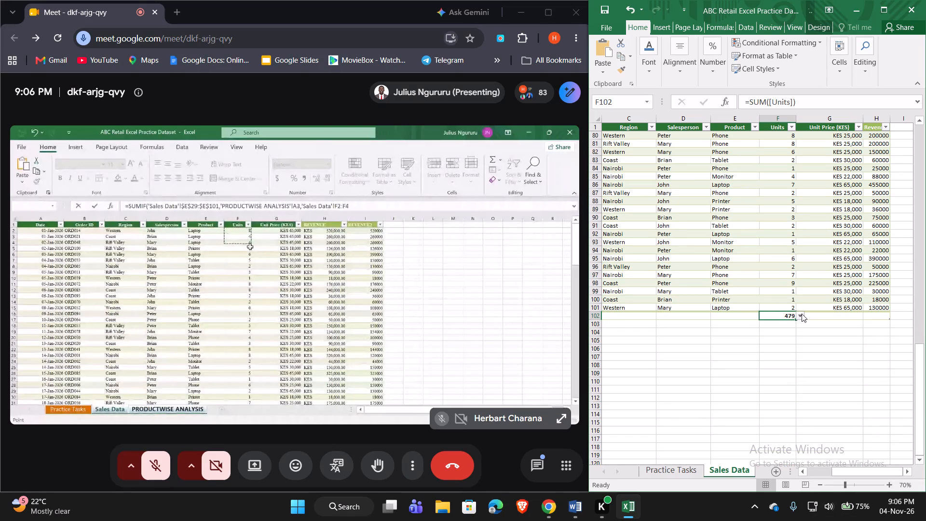
{"action": "left_click", "coordinate": [802, 314]}
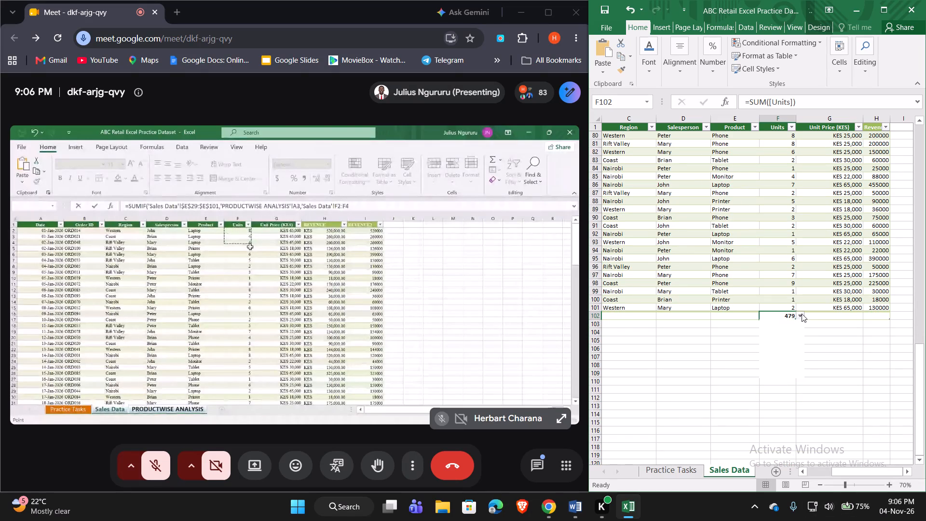
{"action": "left_click", "coordinate": [802, 314]}
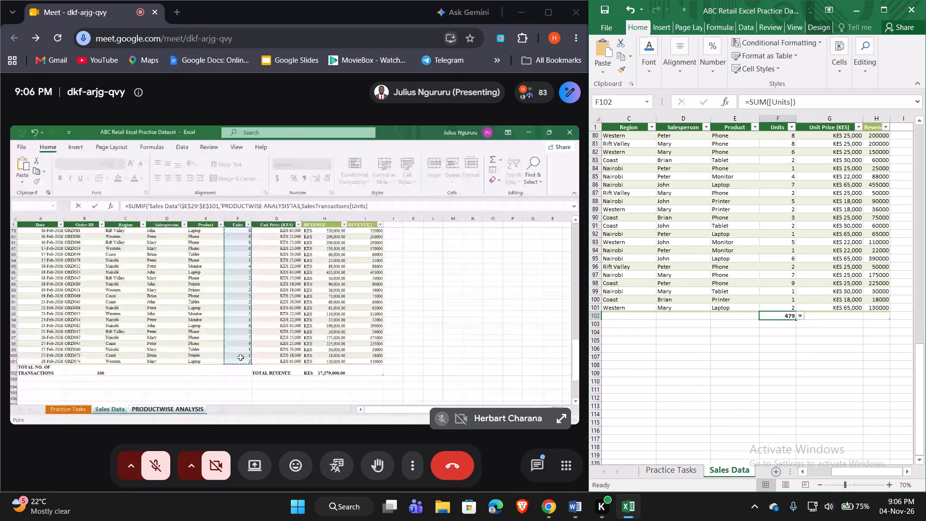
{"action": "scroll", "coordinate": [823, 304], "scroll_direction": "up", "scroll_amount": 5}
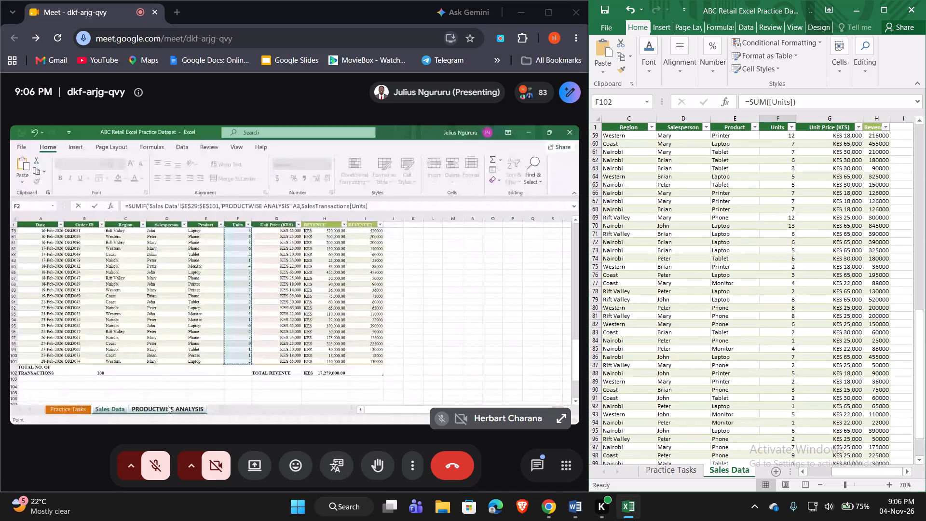
{"action": "scroll", "coordinate": [719, 362], "scroll_direction": "right", "scroll_amount": 2}
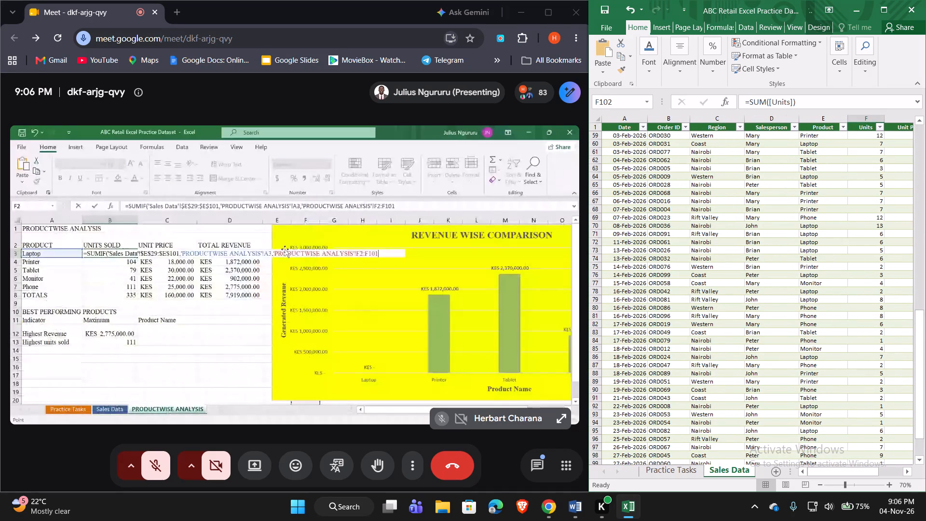
Return to the Practice Tasks sheet and save the workbook.
{"action": "left_click", "coordinate": [674, 472]}
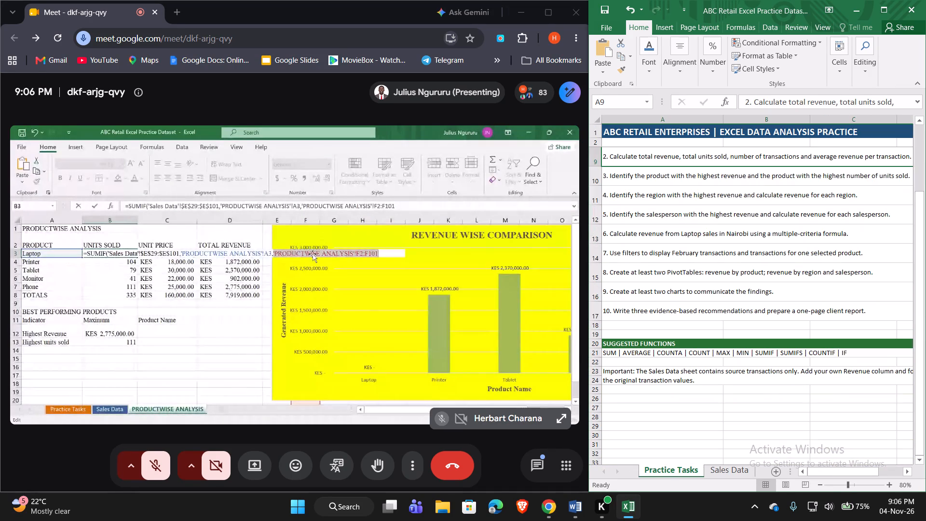
{"action": "scroll", "coordinate": [797, 178], "scroll_direction": "left", "scroll_amount": 2}
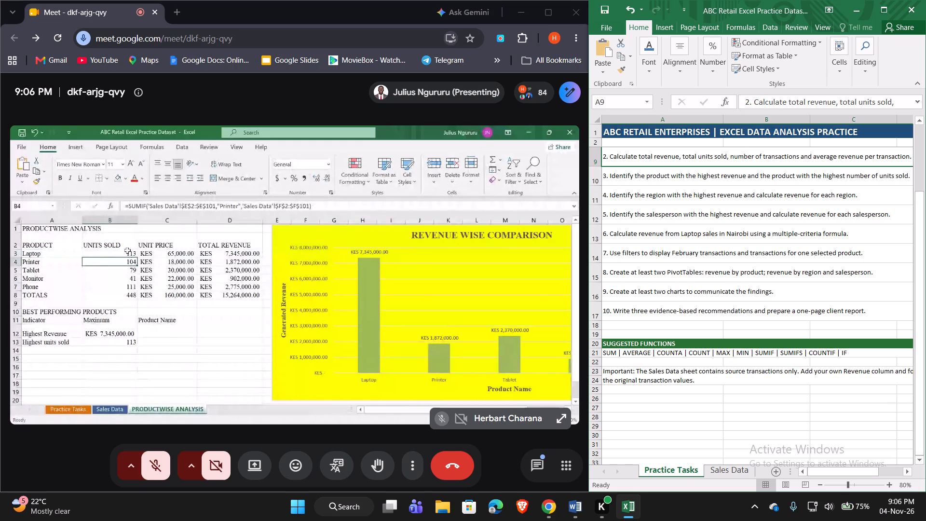
{"action": "key", "text": "ctrl+s"}
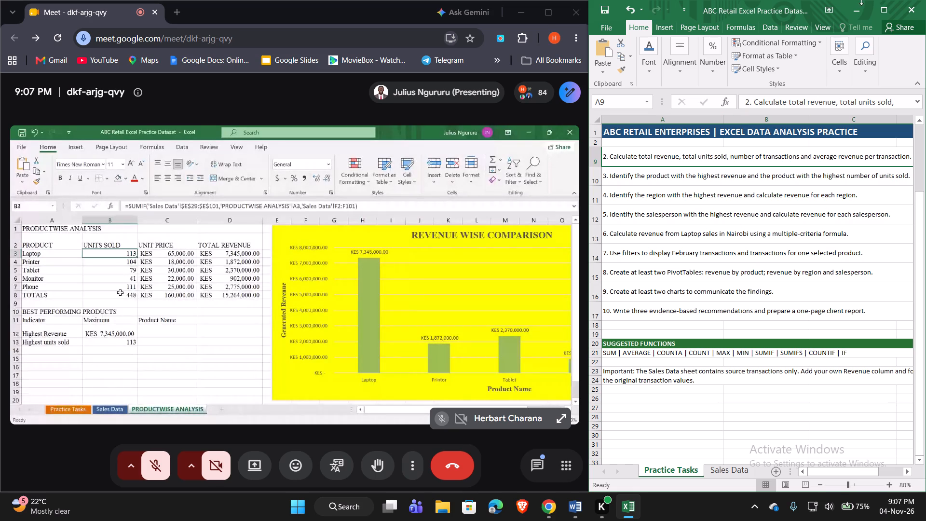
Switch to the Word notes, extend the sumif() note's example to "laptop,printer." and add a new line below it within the same bullet.
{"action": "left_click", "coordinate": [855, 8]}
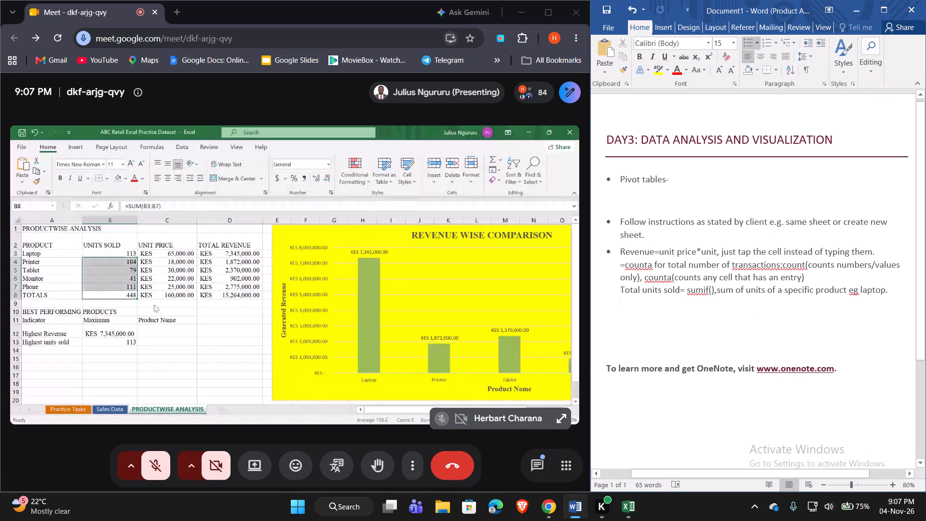
{"action": "left_click", "coordinate": [892, 290]}
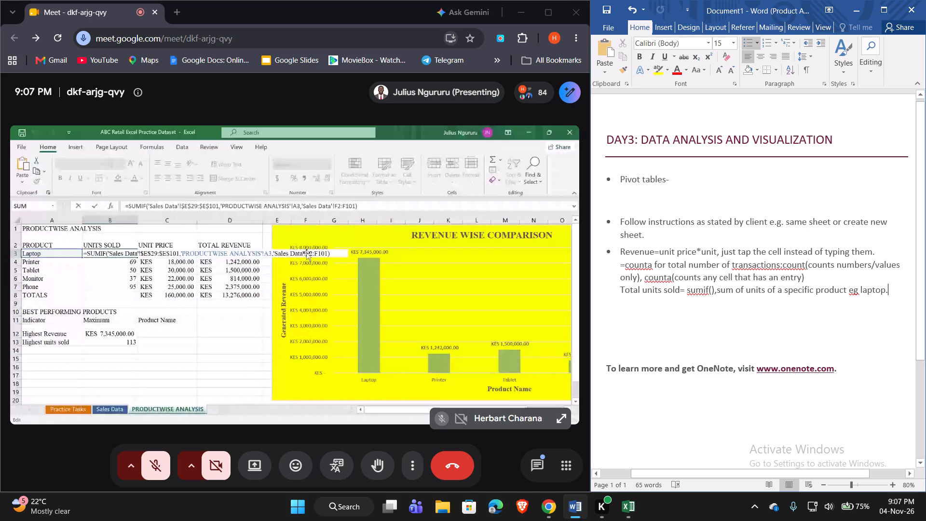
{"action": "key", "text": "BackSpace"}
{"action": "key", "text": "period"}
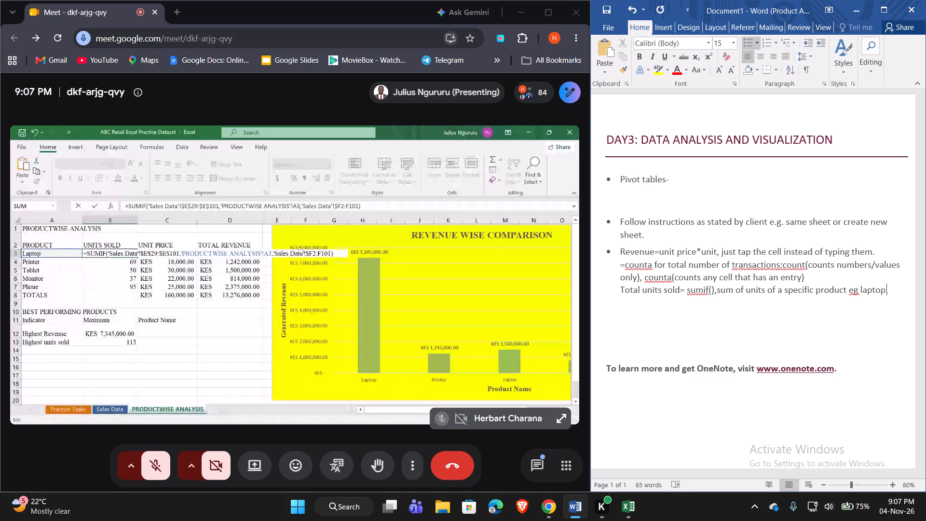
{"action": "key", "text": "BackSpace"}
{"action": "key", "text": "period"}
{"action": "key", "text": "BackSpace"}
{"action": "type", "text": ",pro"}
{"action": "key", "text": "BackSpace"}
{"action": "type", "text": "inter"}
{"action": "key", "text": "period"}
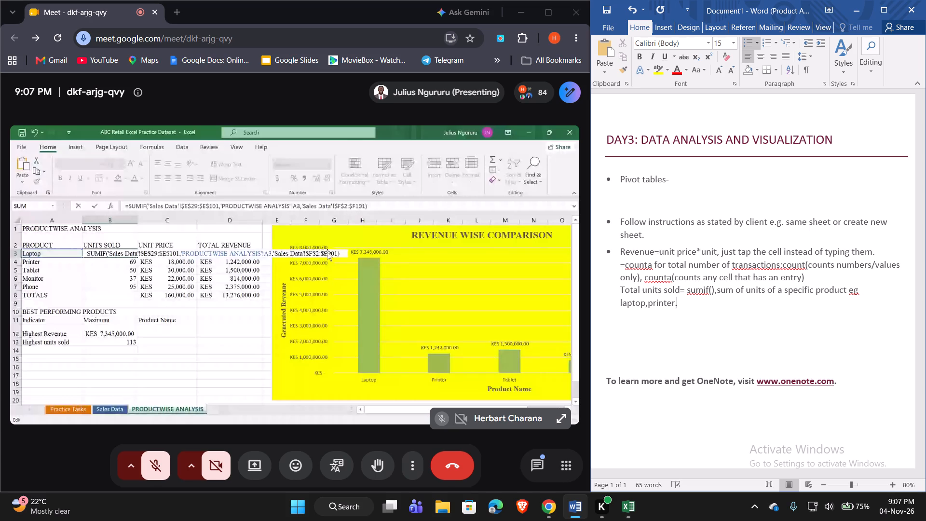
{"action": "key", "text": "shift+Return"}
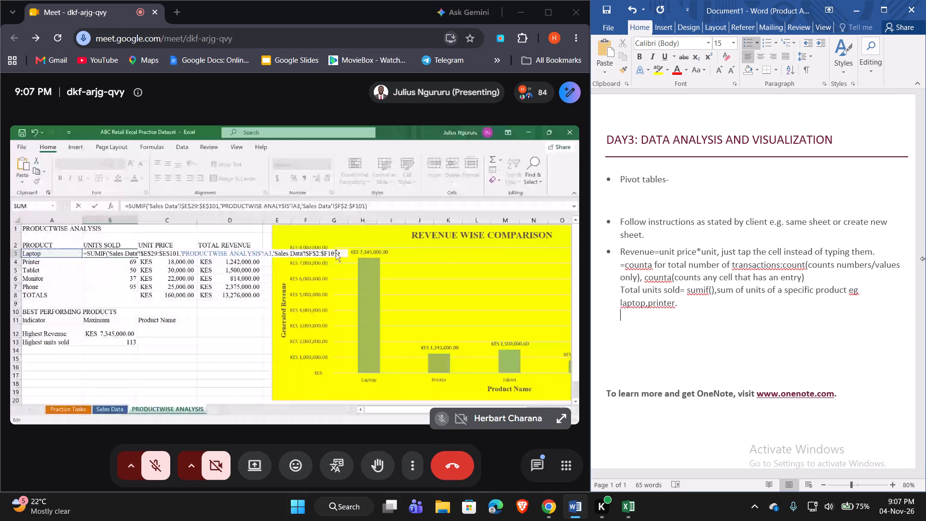
Insert "of each product" after "Total units sold" in the sumif() note.
{"action": "left_click", "coordinate": [680, 289]}
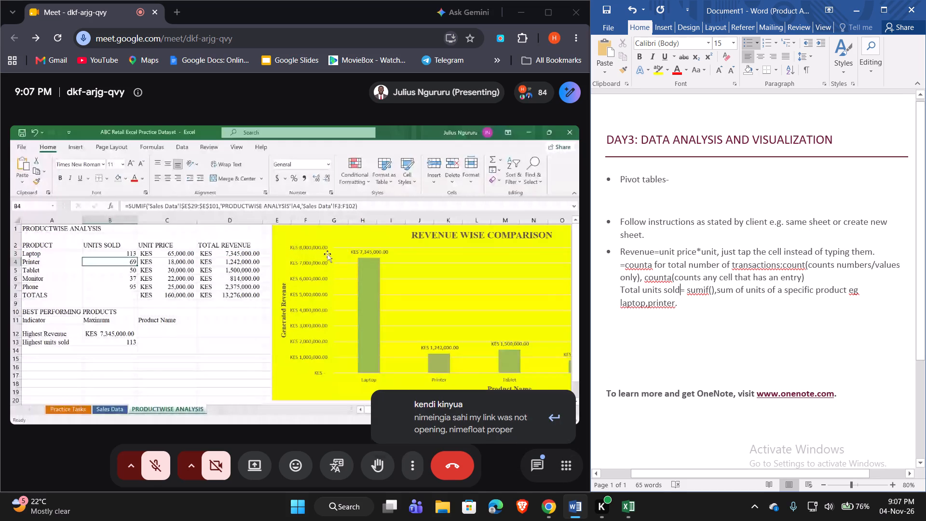
{"action": "key", "text": "space"}
{"action": "type", "text": "of"}
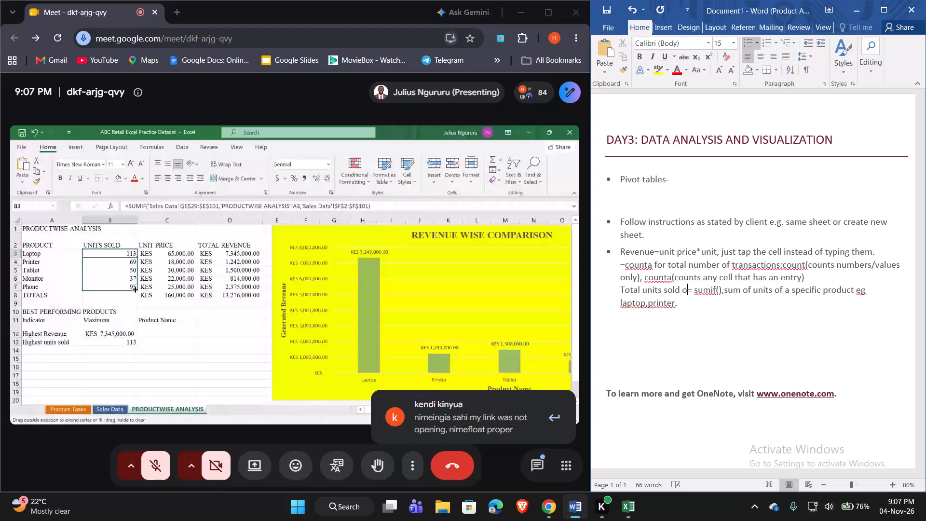
{"action": "key", "text": "space"}
{"action": "key", "text": "e"}
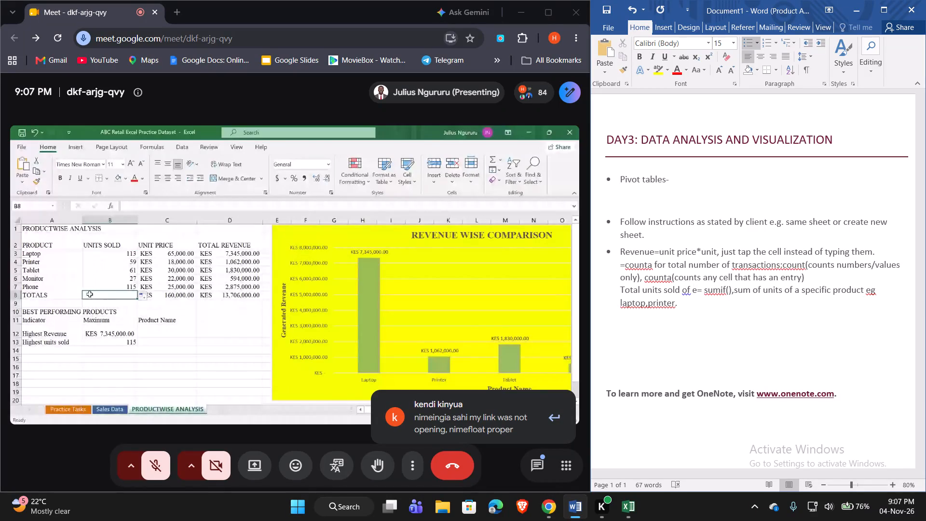
{"action": "type", "text": "ach"}
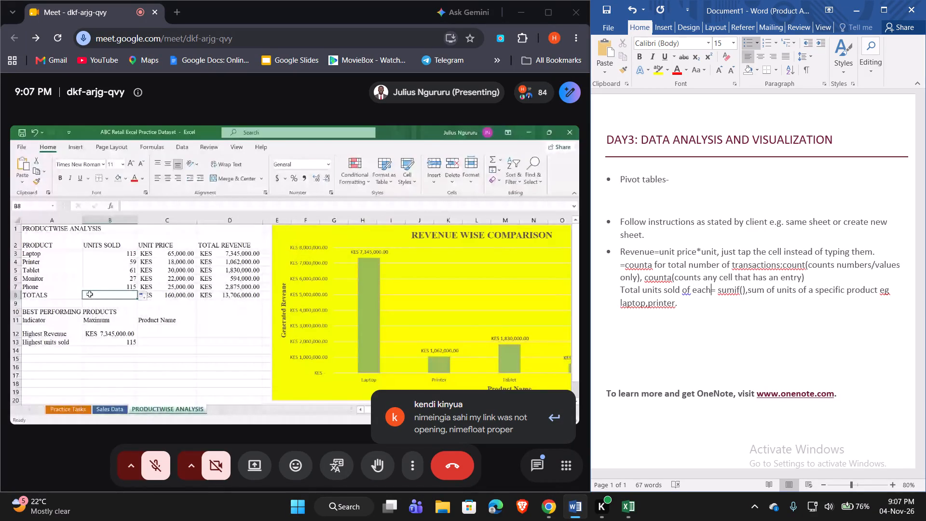
{"action": "key", "text": "space"}
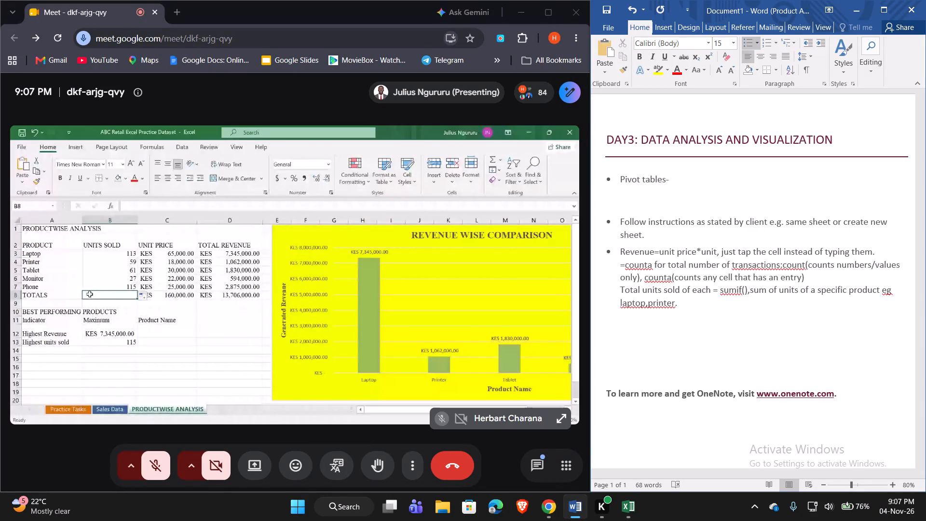
{"action": "type", "text": "product"}
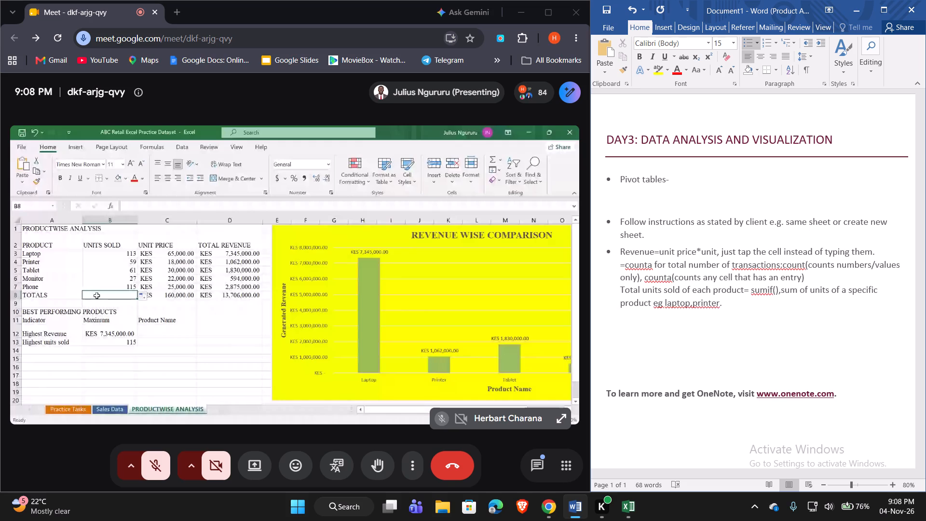
Add "Then total of all products." to the end of the sumif() note and start a new line below it within the bullet.
{"action": "key", "text": "Down"}
{"action": "key", "text": "Down"}
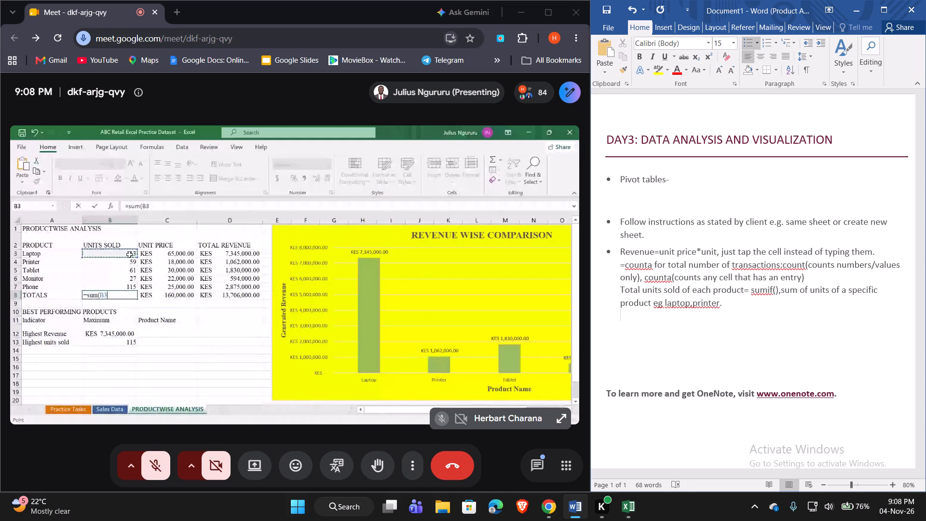
{"action": "left_click", "coordinate": [744, 306]}
{"action": "key", "text": "space"}
{"action": "type", "text": "then total"}
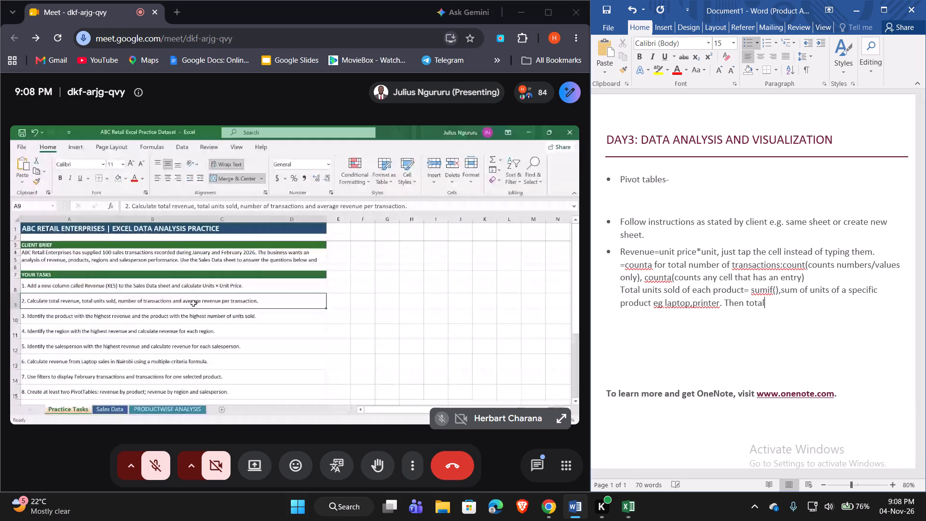
{"action": "key", "text": "space"}
{"action": "type", "text": "for"}
{"action": "key", "text": "space"}
{"action": "key", "text": "BackSpace"}
{"action": "key", "text": "BackSpace"}
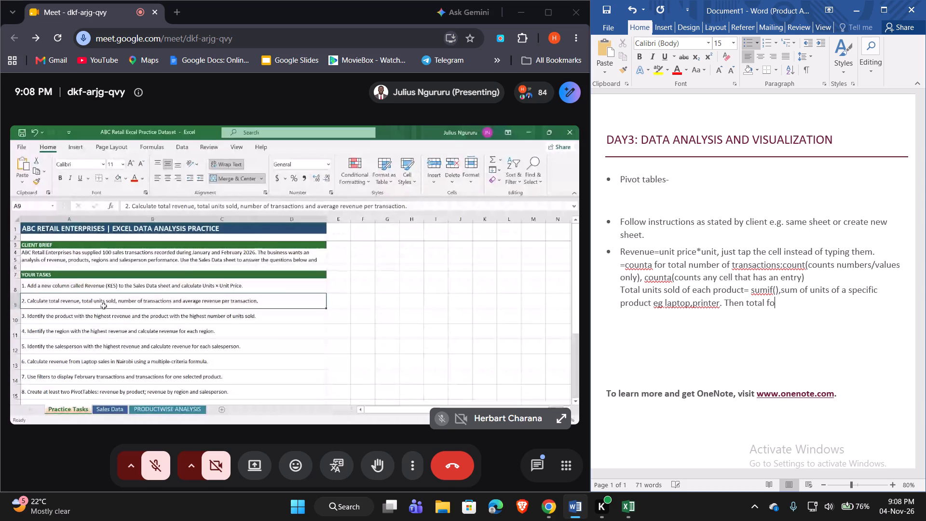
{"action": "key", "text": "BackSpace"}
{"action": "key", "text": "BackSpace"}
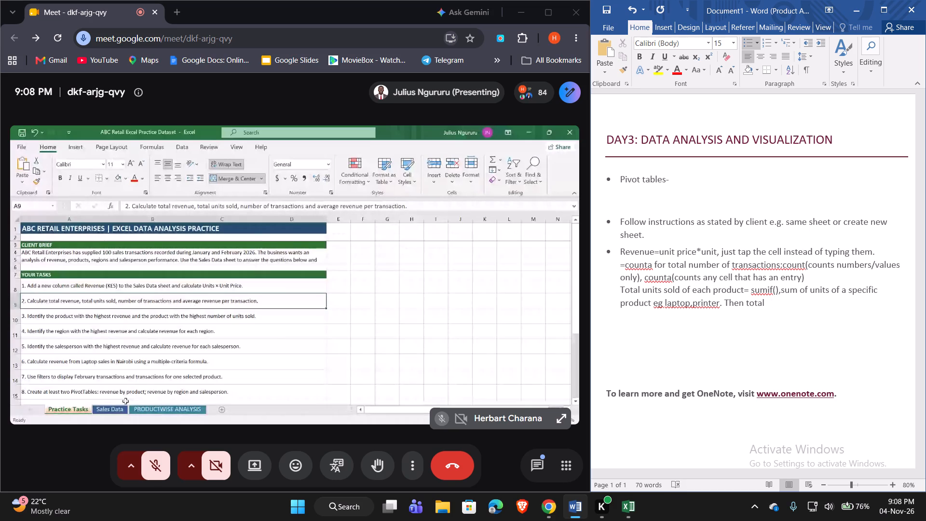
{"action": "type", "text": "of"}
{"action": "key", "text": "space"}
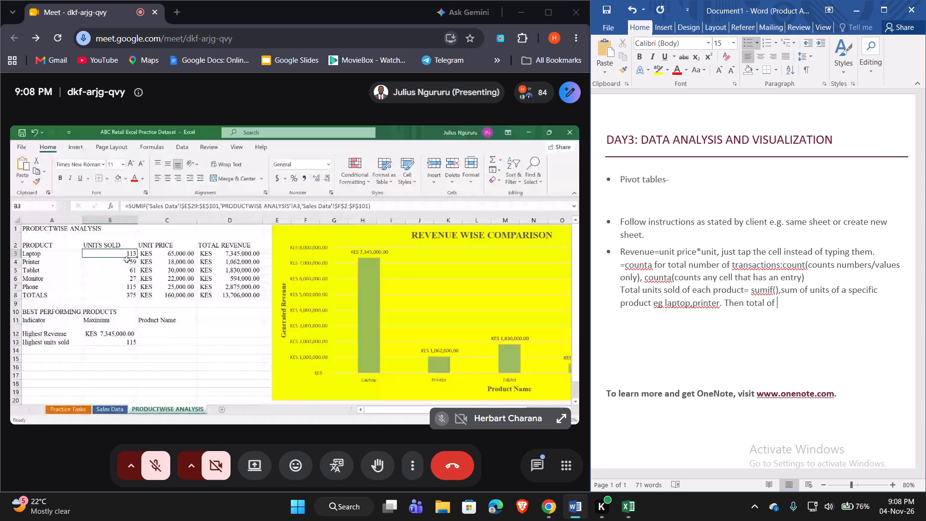
{"action": "type", "text": "all"}
{"action": "key", "text": "space"}
{"action": "type", "text": "products"}
{"action": "key", "text": "space"}
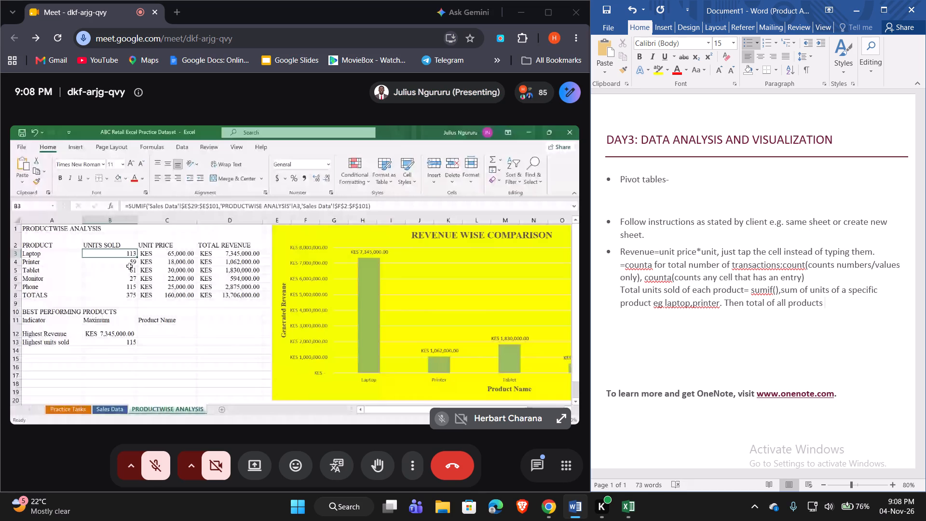
{"action": "key", "text": "BackSpace"}
{"action": "key", "text": "period"}
{"action": "key", "text": "shift+Return"}
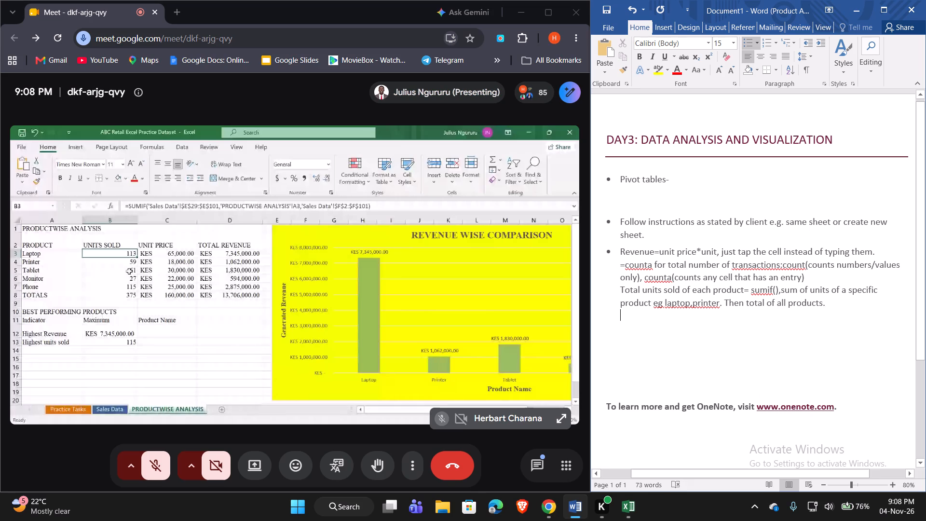
Switch to Excel, check the Units total below the Sales Data transactions and the Practice Tasks list, and return to Word.
{"action": "left_click", "coordinate": [636, 507]}
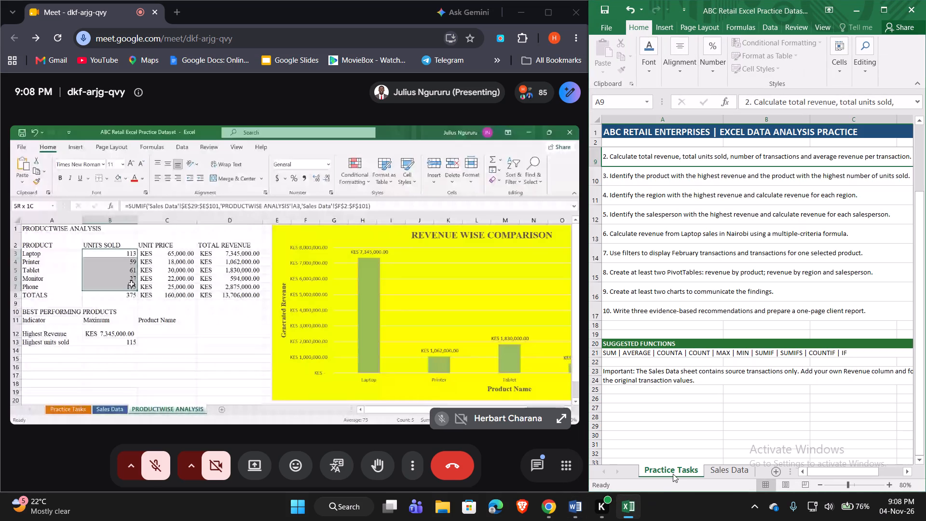
{"action": "left_click", "coordinate": [712, 467]}
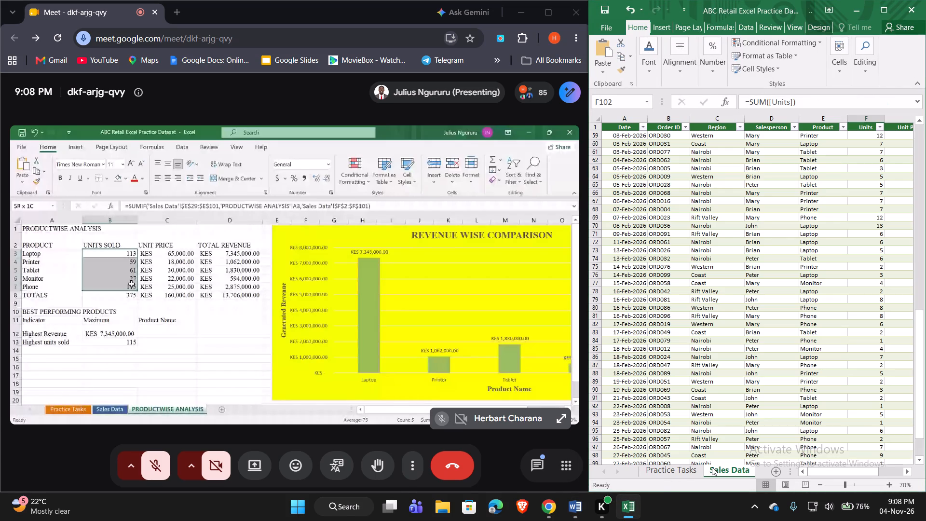
{"action": "scroll", "coordinate": [723, 379], "scroll_direction": "down", "scroll_amount": 2}
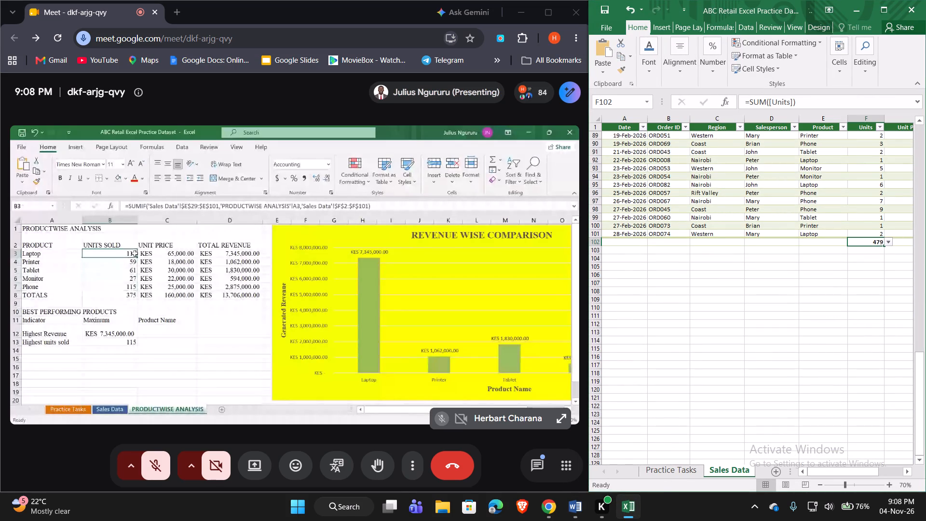
{"action": "left_click", "coordinate": [676, 472]}
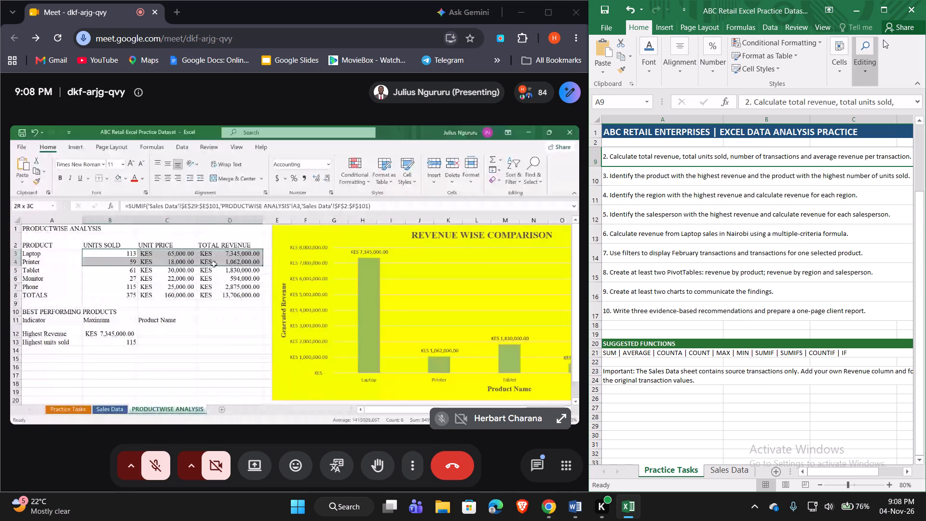
{"action": "left_click", "coordinate": [861, 9]}
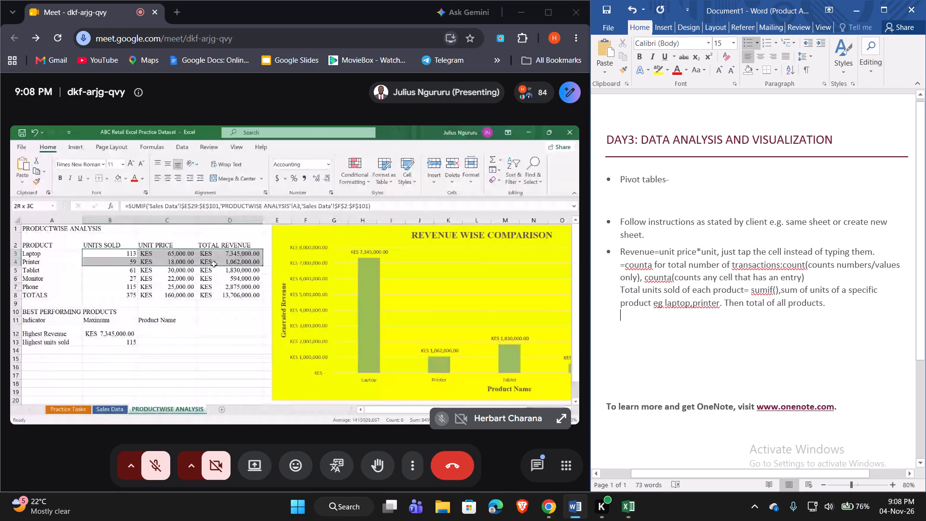
Switch back to Excel and examine the Sales Data transactions and the Product column's filter options.
{"action": "left_click", "coordinate": [620, 511]}
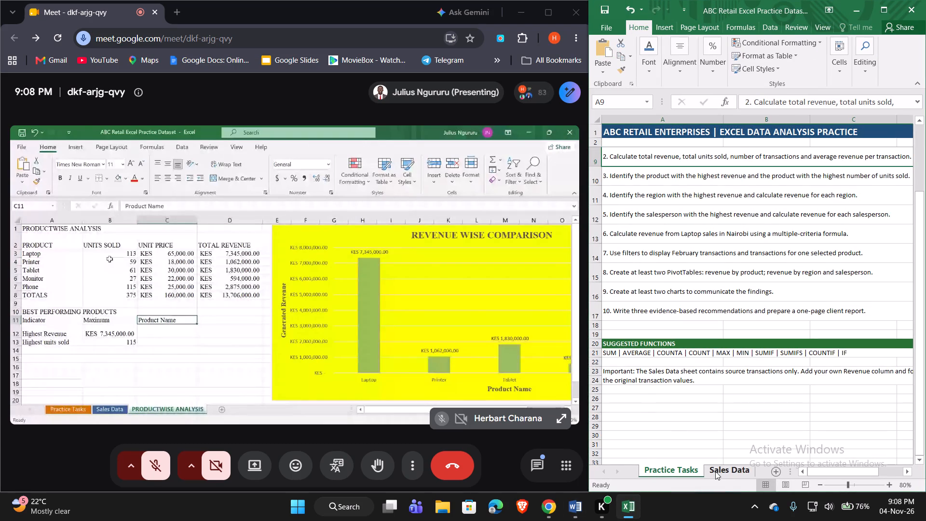
{"action": "left_click", "coordinate": [715, 471]}
{"action": "scroll", "coordinate": [764, 283], "scroll_direction": "up", "scroll_amount": 1}
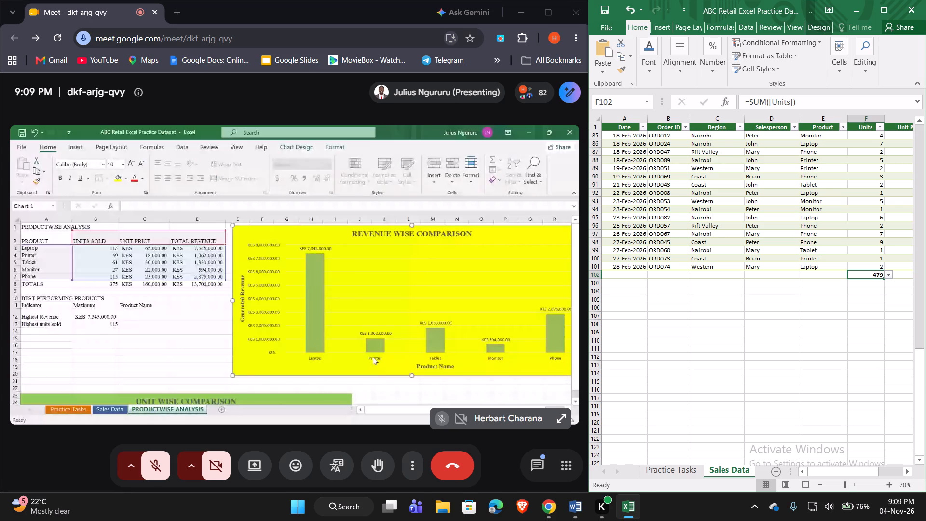
{"action": "scroll", "coordinate": [823, 237], "scroll_direction": "up", "scroll_amount": 4}
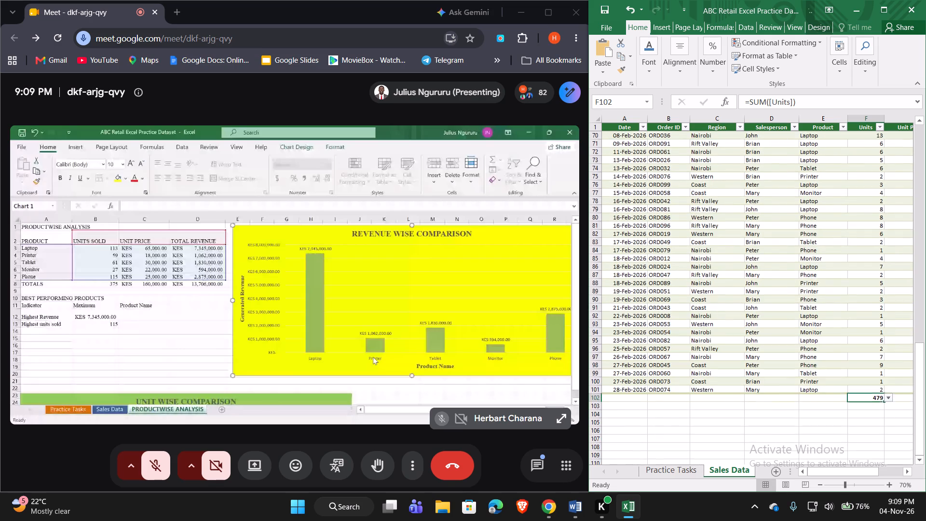
{"action": "scroll", "coordinate": [823, 237], "scroll_direction": "up", "scroll_amount": 8}
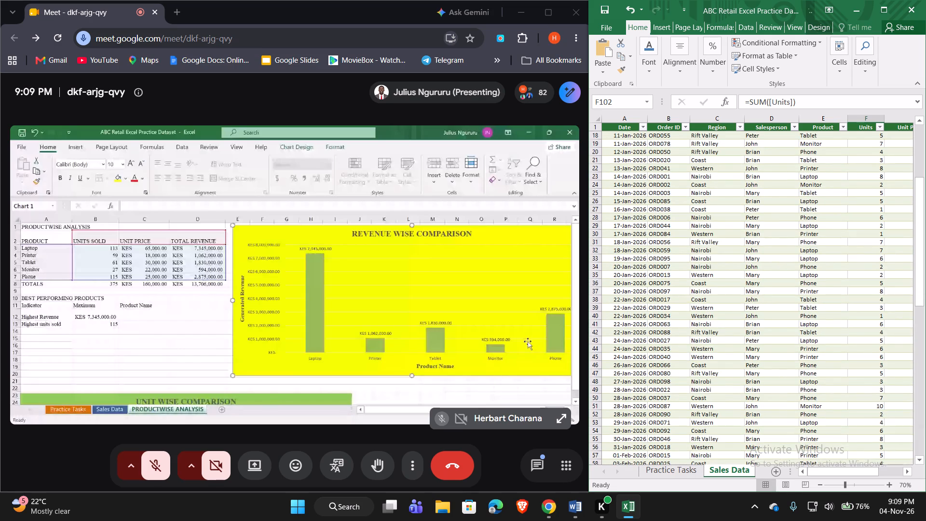
{"action": "scroll", "coordinate": [831, 166], "scroll_direction": "up", "scroll_amount": 5}
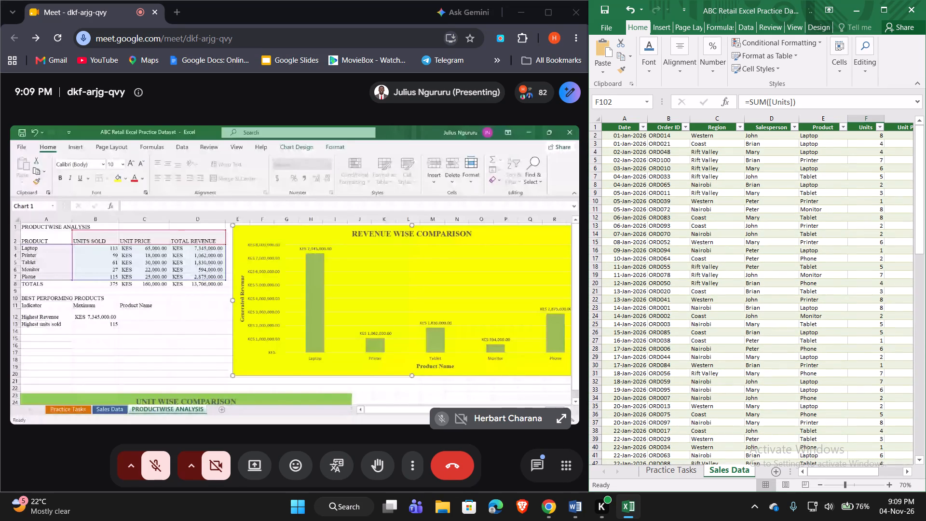
{"action": "left_click", "coordinate": [844, 127]}
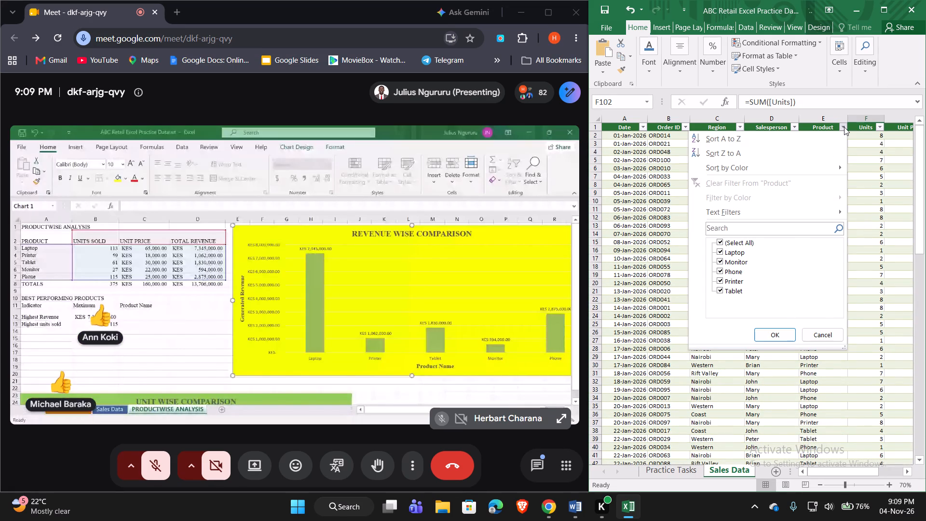
{"action": "left_click", "coordinate": [844, 127]}
{"action": "left_click", "coordinate": [844, 127]}
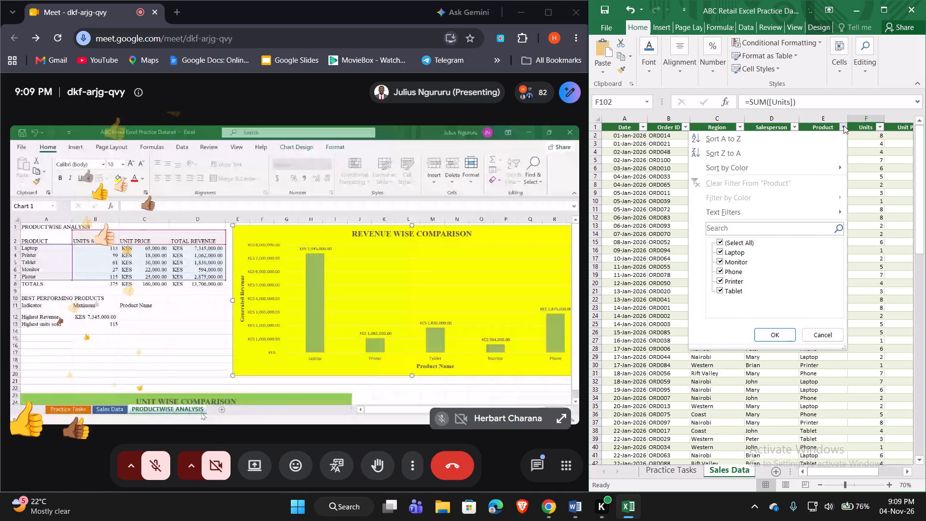
{"action": "left_click", "coordinate": [844, 125]}
{"action": "scroll", "coordinate": [849, 227], "scroll_direction": "left", "scroll_amount": 1}
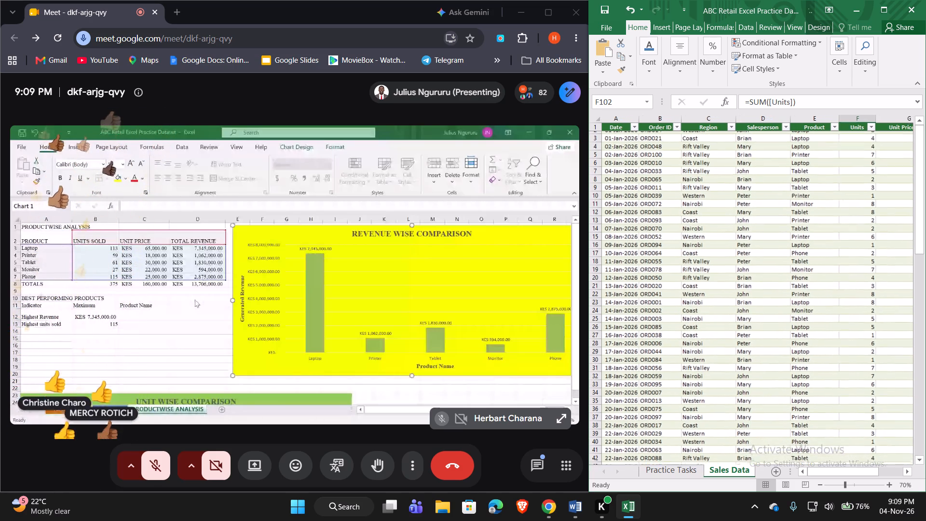
{"action": "scroll", "coordinate": [849, 227], "scroll_direction": "down", "scroll_amount": 4}
{"action": "scroll", "coordinate": [849, 227], "scroll_direction": "up", "scroll_amount": 3}
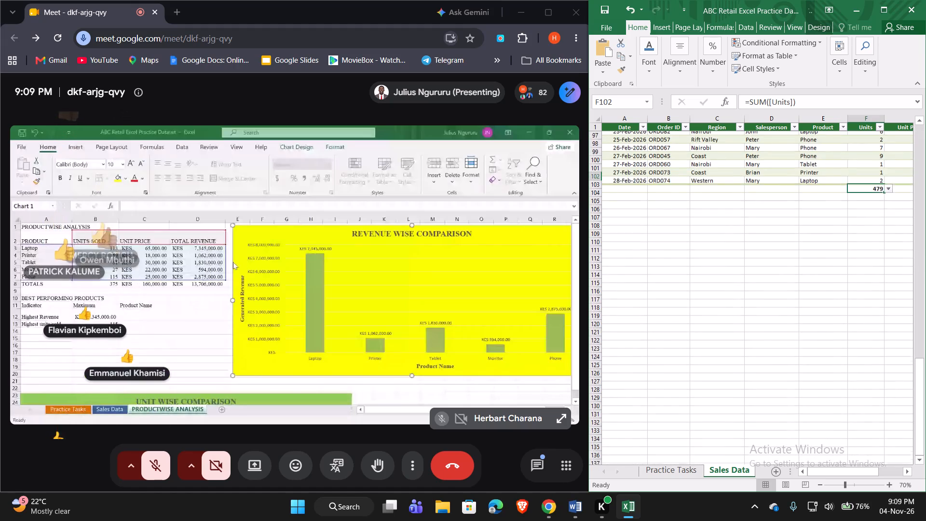
{"action": "scroll", "coordinate": [849, 227], "scroll_direction": "up", "scroll_amount": 4}
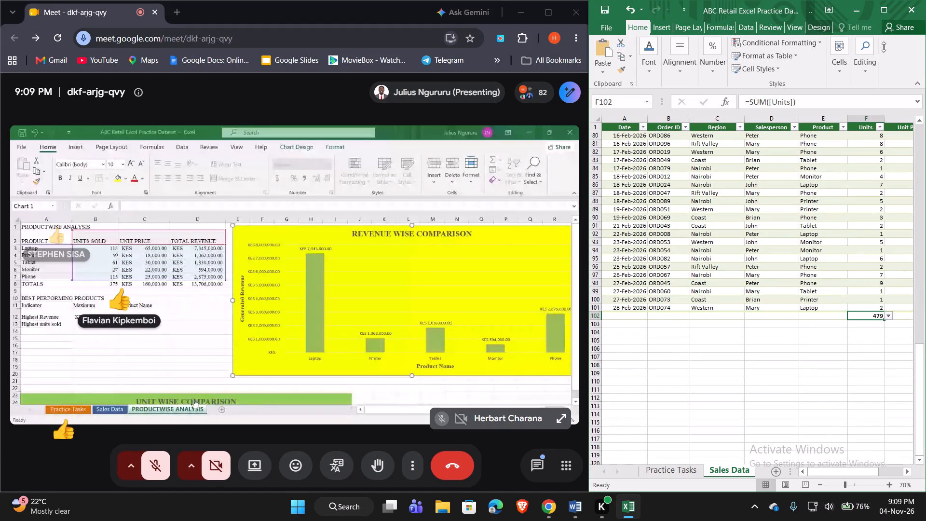
Return to the Word notes and place the cursor on the blank line below the sumif() note.
{"action": "left_click", "coordinate": [860, 13]}
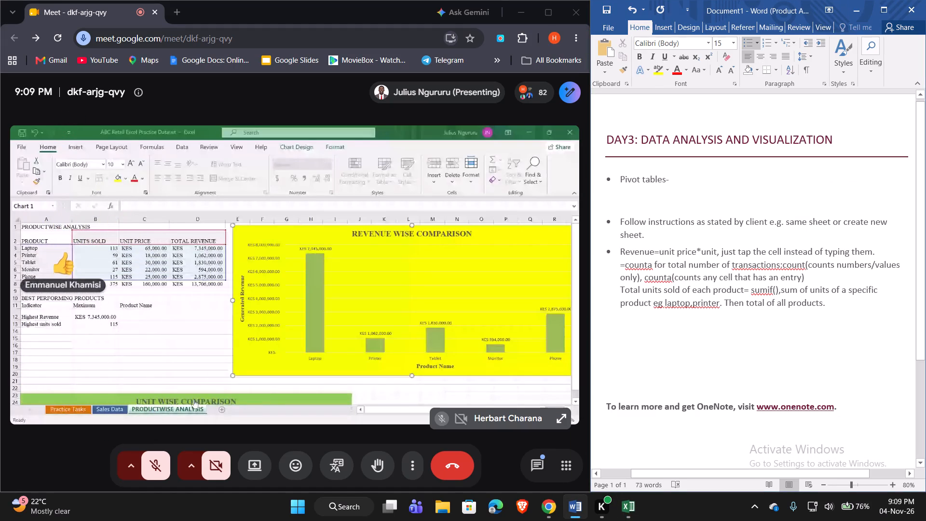
{"action": "left_click", "coordinate": [678, 316]}
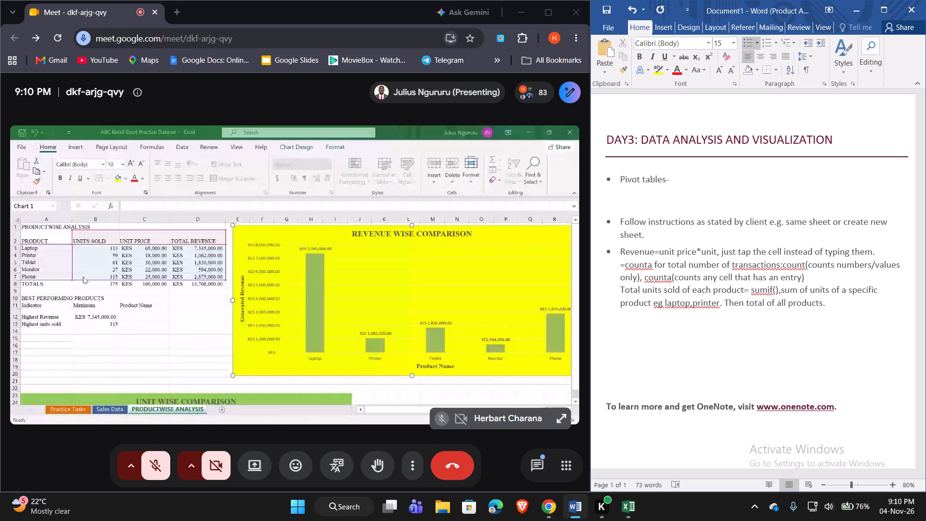
{"action": "left_click", "coordinate": [711, 323]}
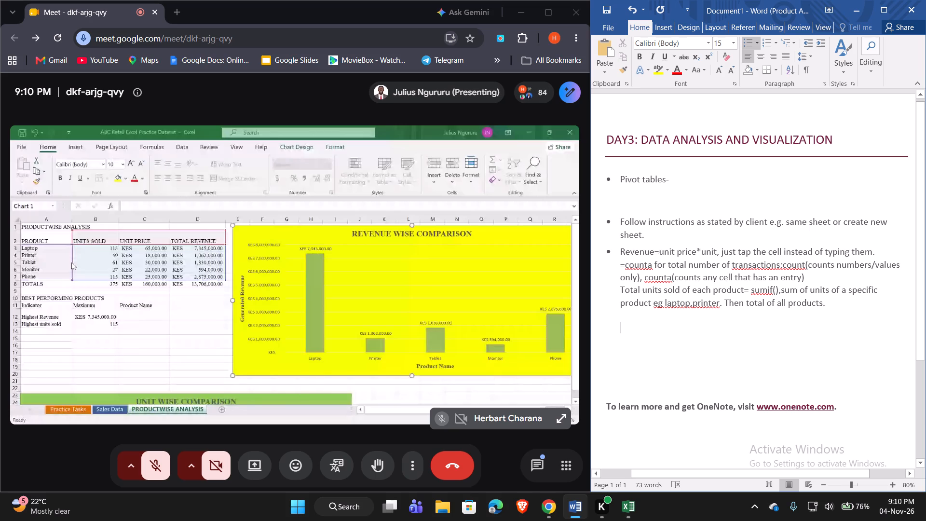
{"action": "left_click", "coordinate": [703, 315]}
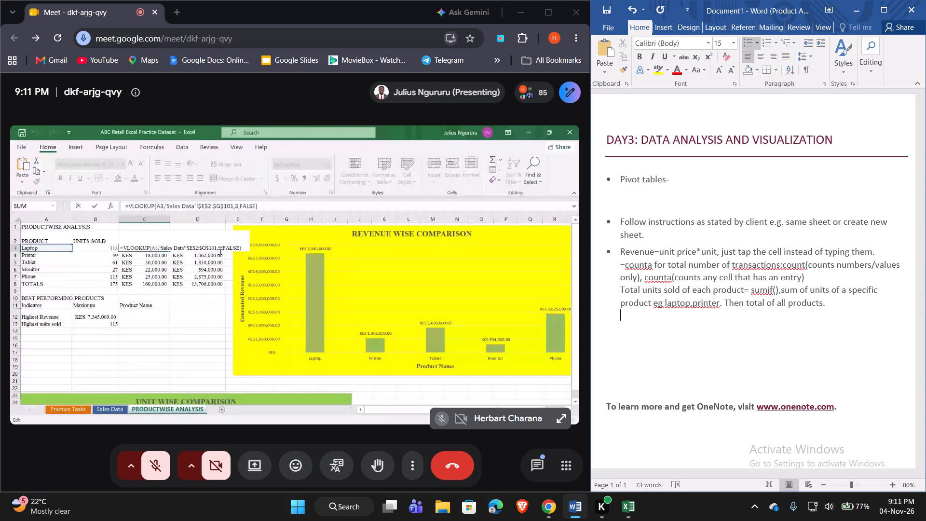
Switch to Excel and examine the task list and suggested functions on the Practice Tasks sheet.
{"action": "left_click", "coordinate": [627, 506]}
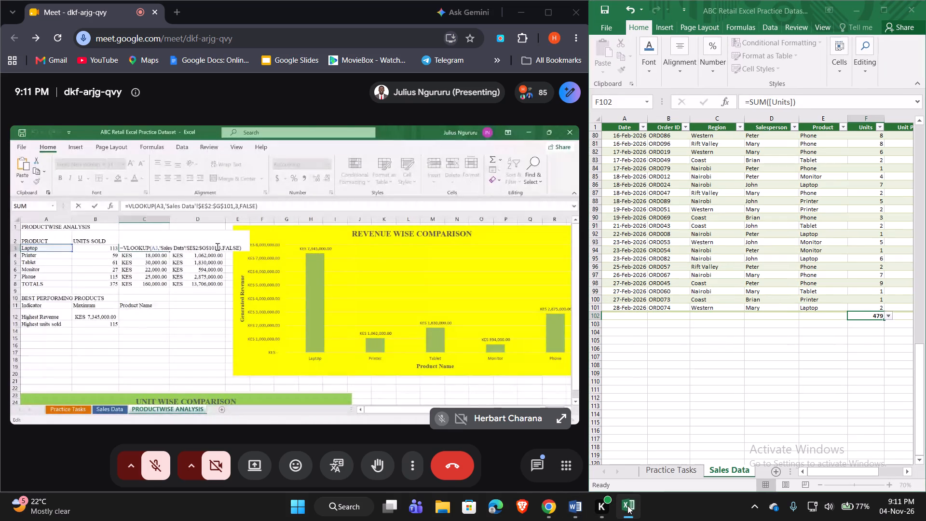
{"action": "left_click", "coordinate": [689, 469]}
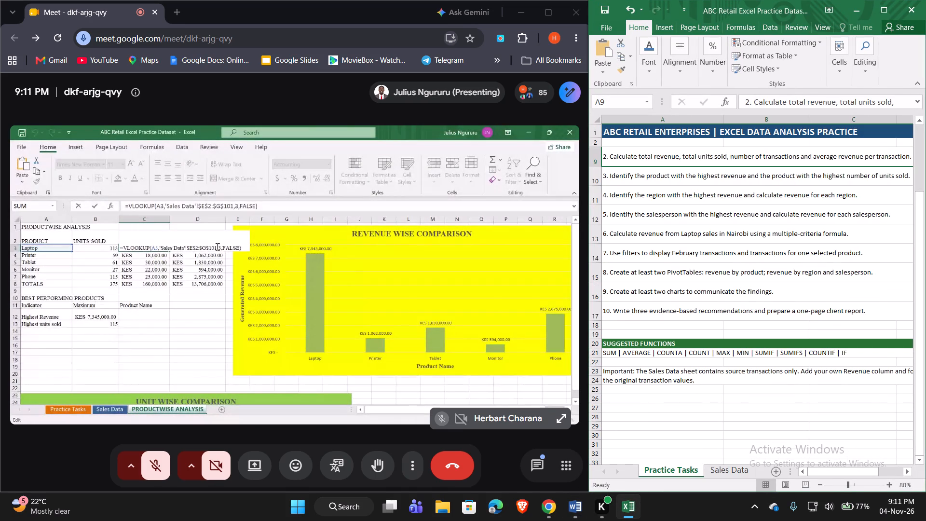
{"action": "scroll", "coordinate": [688, 166], "scroll_direction": "left", "scroll_amount": 2}
{"action": "scroll", "coordinate": [688, 166], "scroll_direction": "right", "scroll_amount": 1}
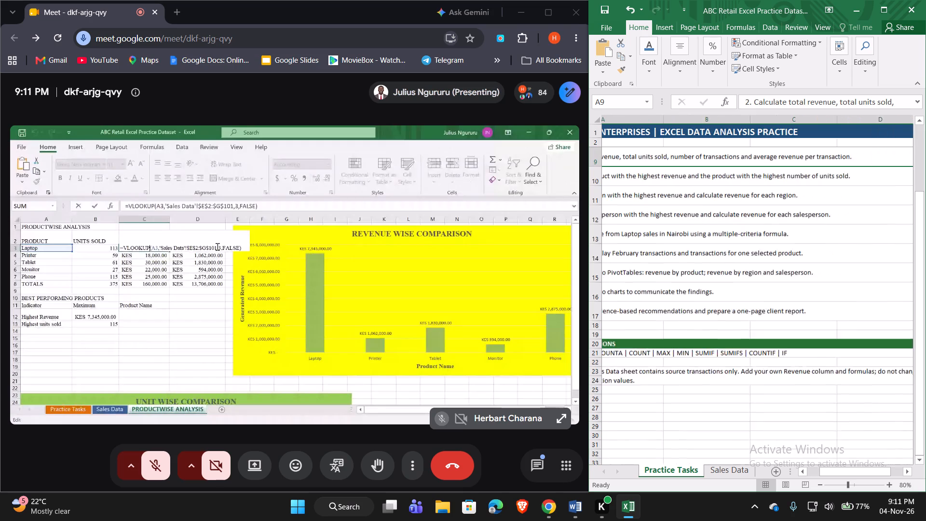
{"action": "scroll", "coordinate": [688, 166], "scroll_direction": "right", "scroll_amount": 2}
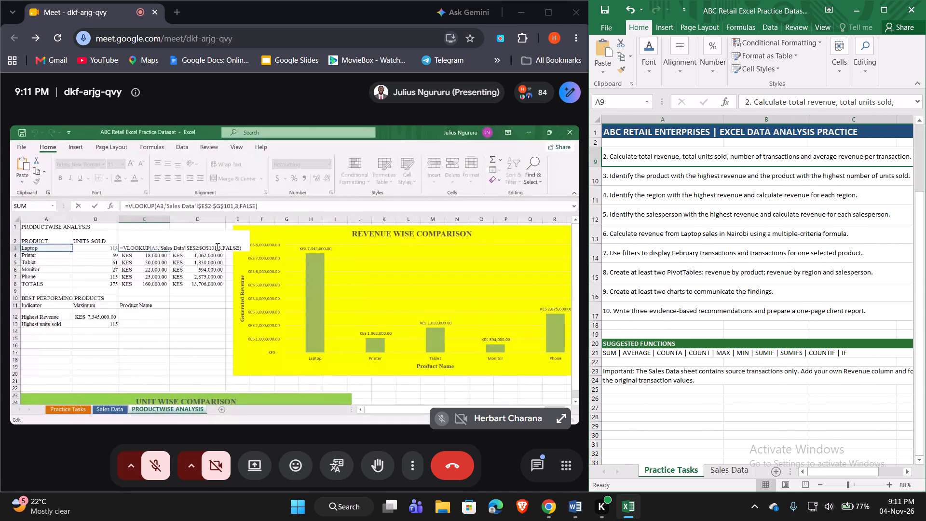
{"action": "scroll", "coordinate": [755, 178], "scroll_direction": "left", "scroll_amount": 1}
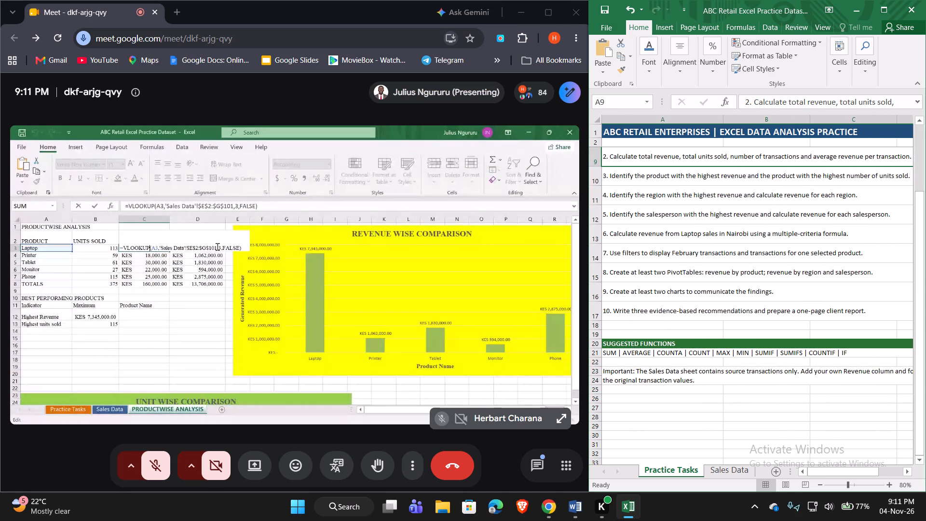
{"action": "scroll", "coordinate": [755, 178], "scroll_direction": "left", "scroll_amount": 1}
{"action": "scroll", "coordinate": [793, 200], "scroll_direction": "left", "scroll_amount": 1}
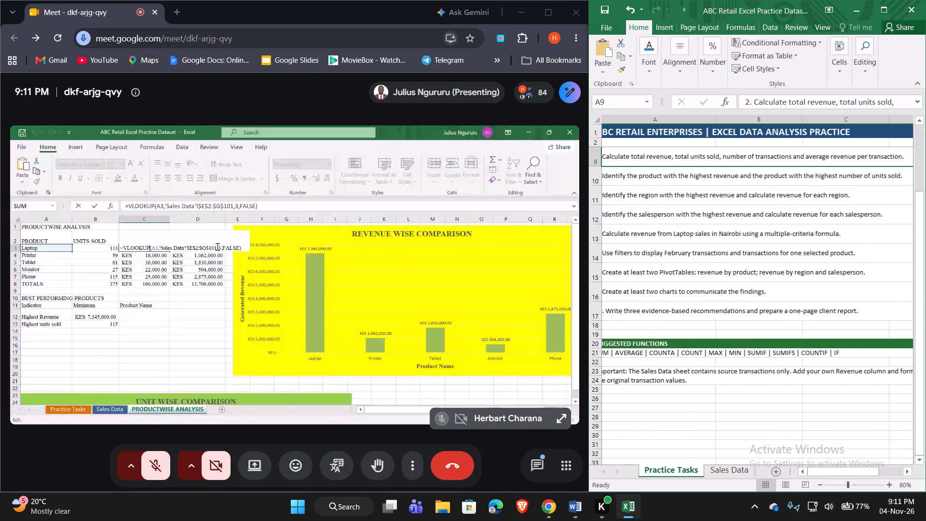
Read through the numbered tasks on the Practice Tasks sheet, from the revenue totals to the client report, and the client brief.
{"action": "scroll", "coordinate": [793, 200], "scroll_direction": "left", "scroll_amount": 3}
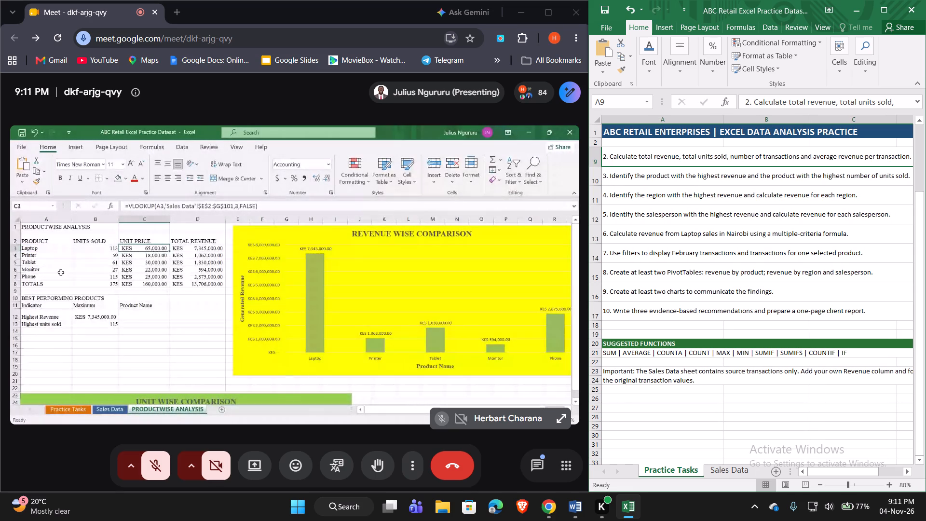
{"action": "scroll", "coordinate": [840, 195], "scroll_direction": "right", "scroll_amount": 1}
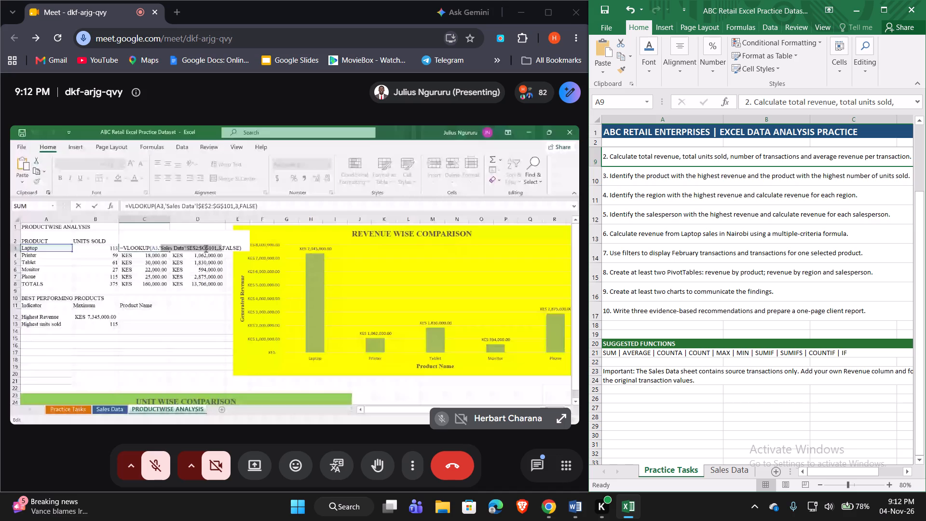
{"action": "left_click", "coordinate": [726, 197]}
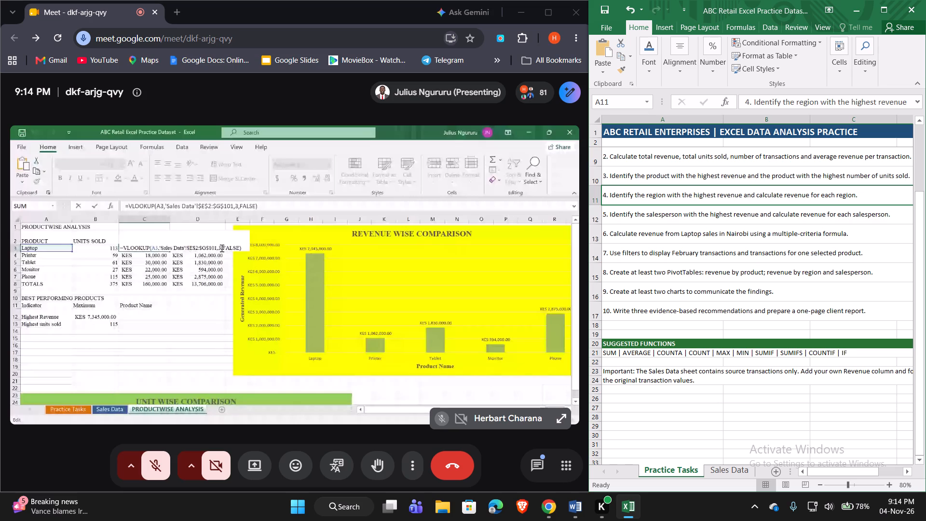
{"action": "left_click", "coordinate": [735, 274]}
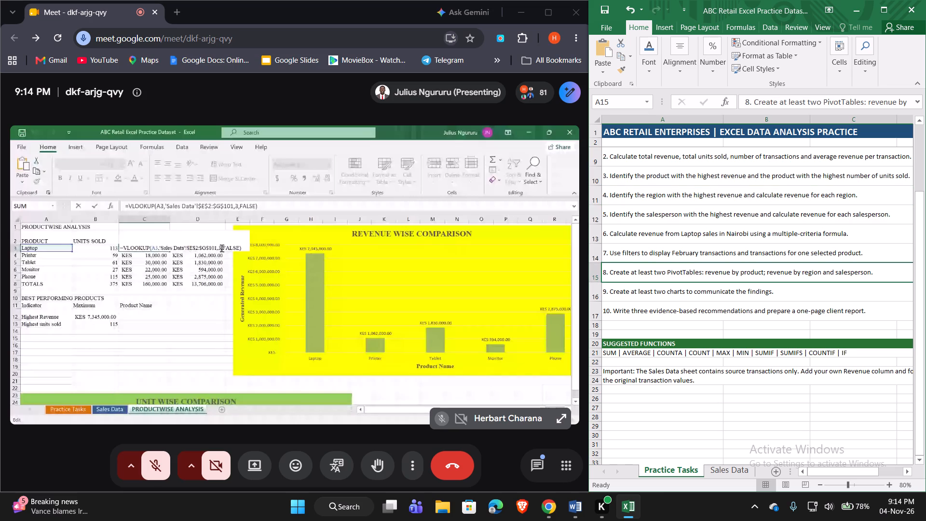
{"action": "left_click", "coordinate": [745, 291]}
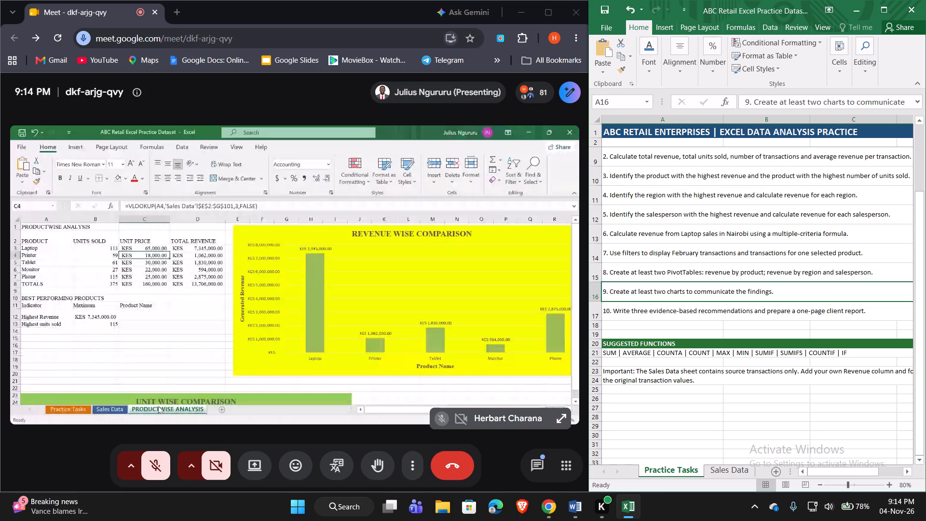
{"action": "left_click", "coordinate": [771, 310]}
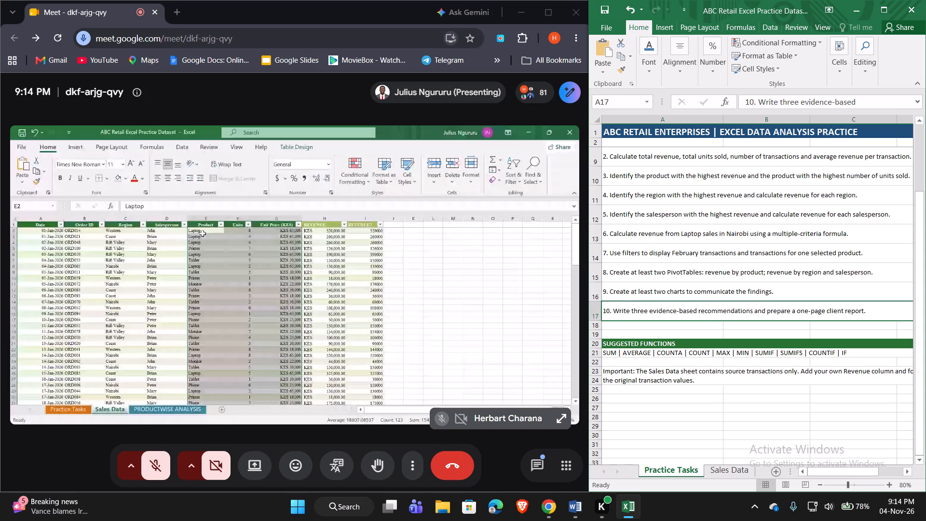
{"action": "left_click", "coordinate": [752, 180]}
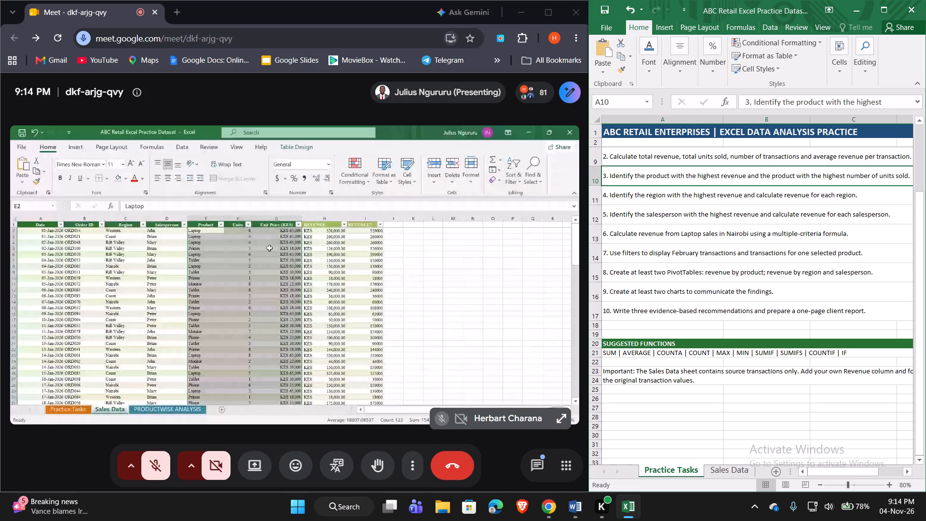
{"action": "scroll", "coordinate": [742, 161], "scroll_direction": "up", "scroll_amount": 9}
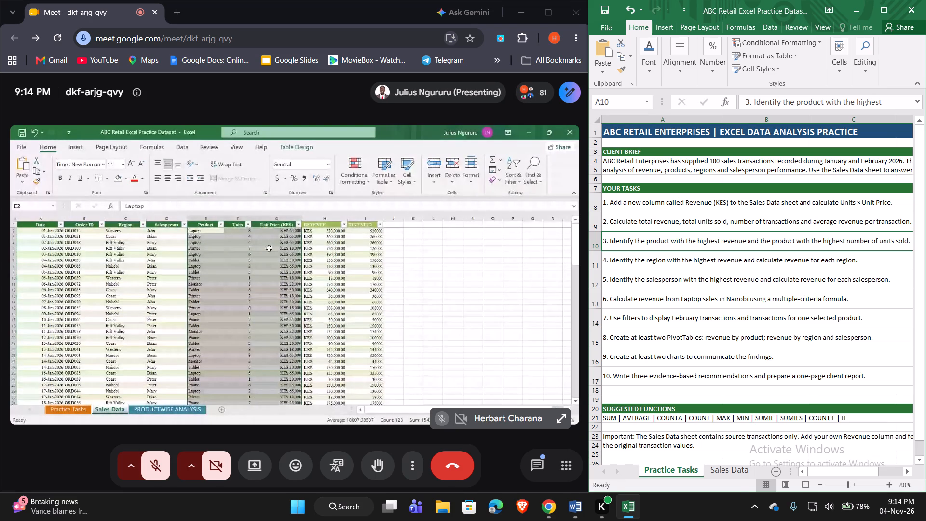
Open the Sales Data sheet and examine the transactions down to the Units total row.
{"action": "left_click", "coordinate": [716, 474]}
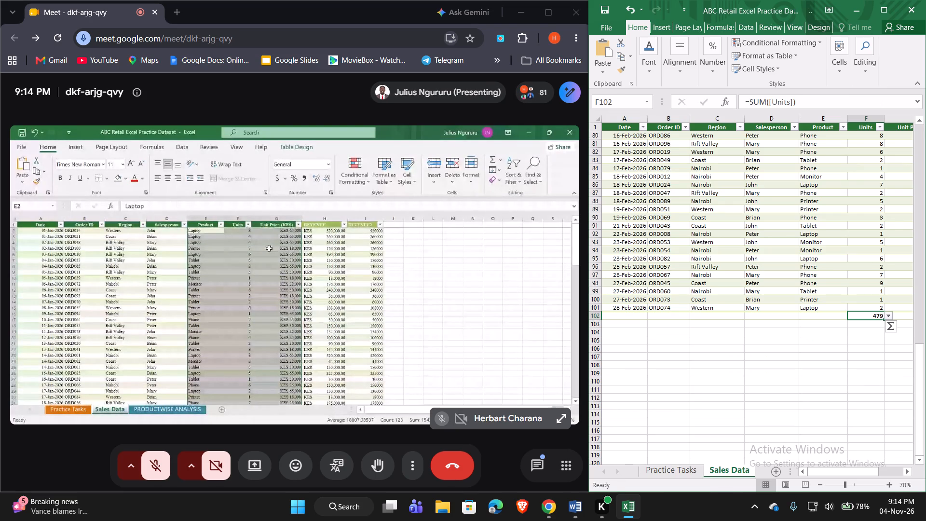
{"action": "scroll", "coordinate": [803, 370], "scroll_direction": "left", "scroll_amount": 1}
{"action": "scroll", "coordinate": [803, 370], "scroll_direction": "up", "scroll_amount": 3}
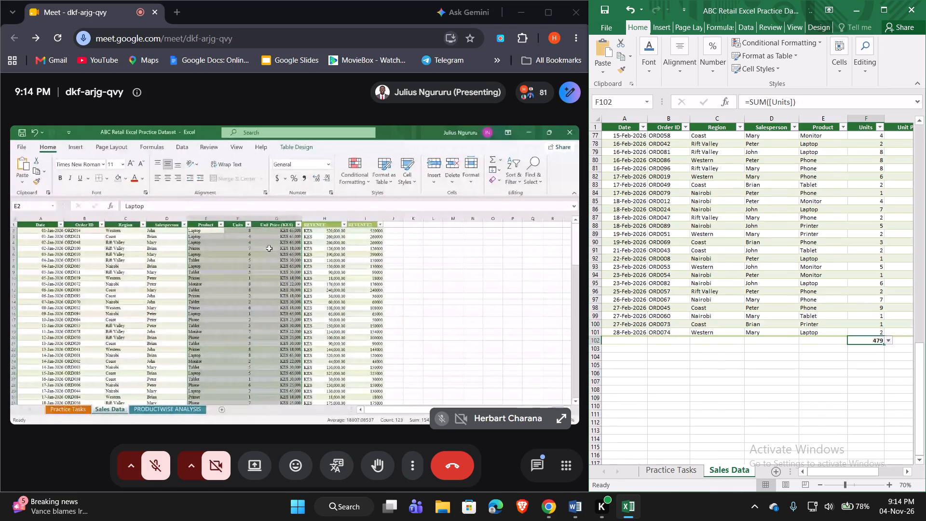
{"action": "scroll", "coordinate": [803, 370], "scroll_direction": "up", "scroll_amount": 6}
{"action": "scroll", "coordinate": [803, 370], "scroll_direction": "down", "scroll_amount": 2}
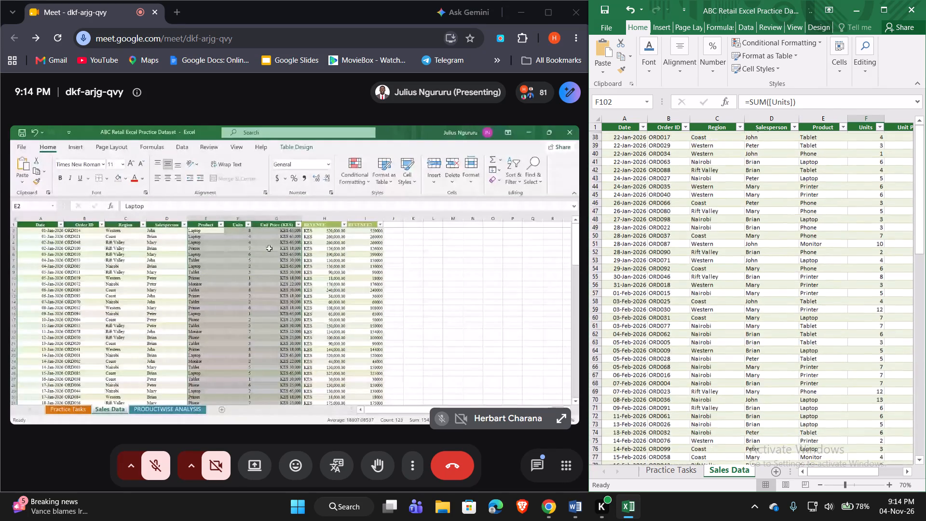
{"action": "scroll", "coordinate": [803, 370], "scroll_direction": "down", "scroll_amount": 2}
{"action": "scroll", "coordinate": [803, 370], "scroll_direction": "up", "scroll_amount": 5}
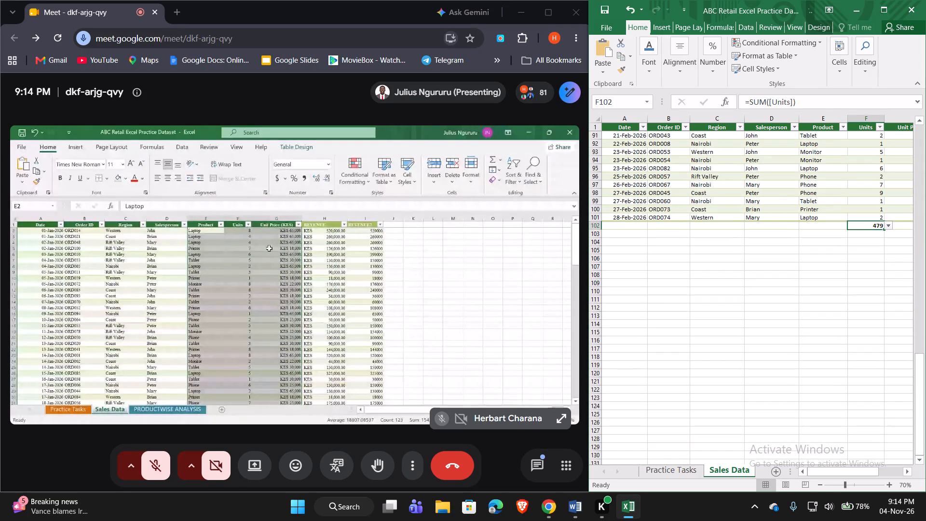
Inspect the formula behind the Units total and the column range it refers to, leaving it as it is.
{"action": "double_click", "coordinate": [872, 225]}
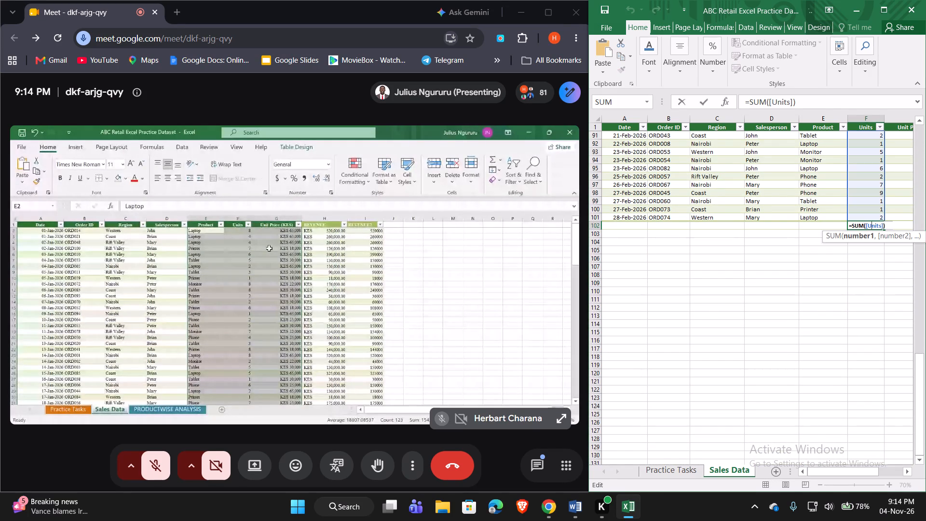
{"action": "scroll", "coordinate": [867, 306], "scroll_direction": "up", "scroll_amount": 8}
{"action": "scroll", "coordinate": [867, 306], "scroll_direction": "down", "scroll_amount": 3}
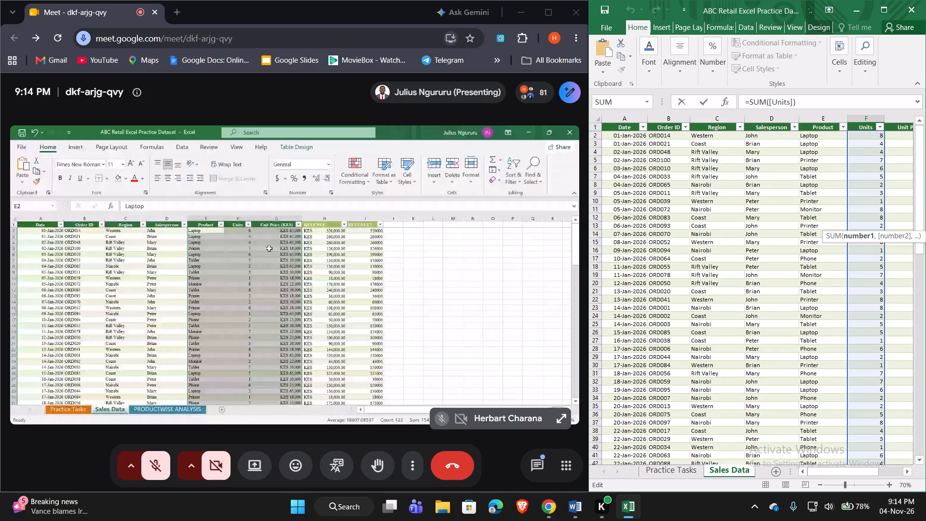
{"action": "scroll", "coordinate": [813, 323], "scroll_direction": "down", "scroll_amount": 4}
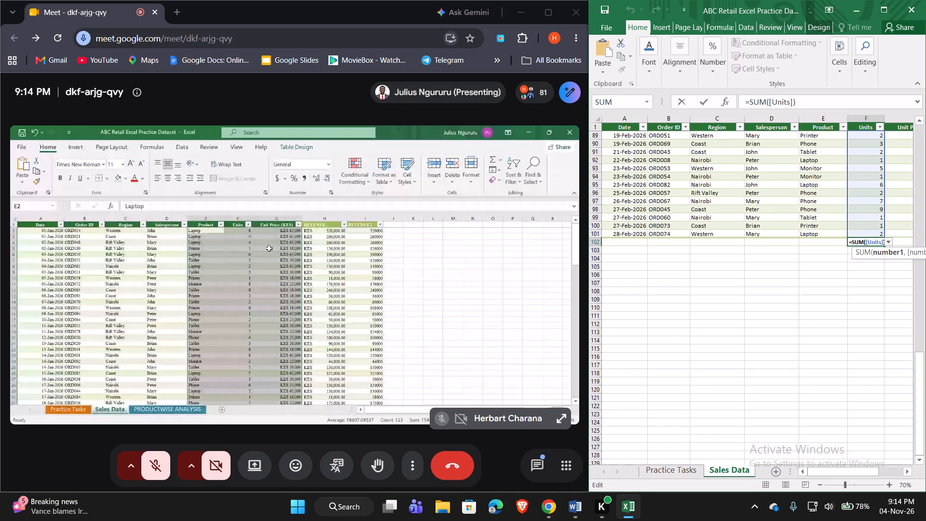
{"action": "left_click", "coordinate": [790, 281]}
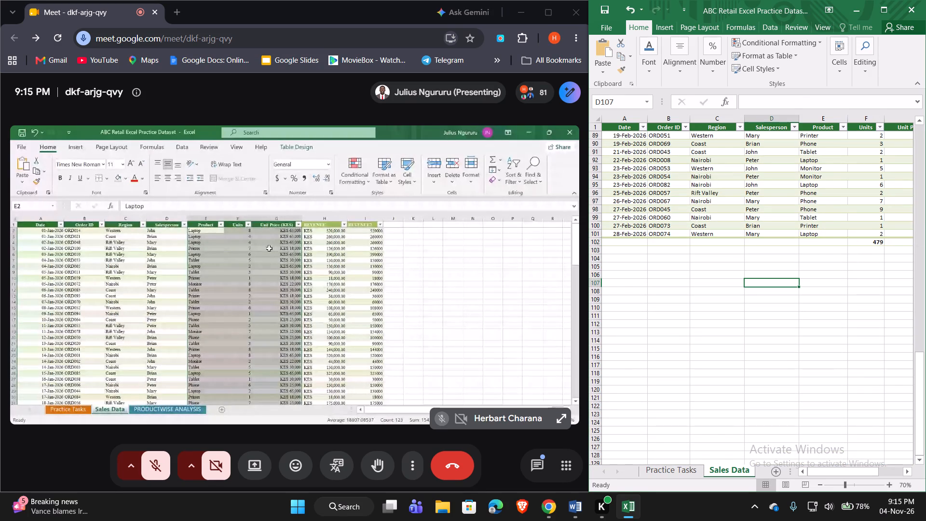
{"action": "left_click", "coordinate": [873, 245]}
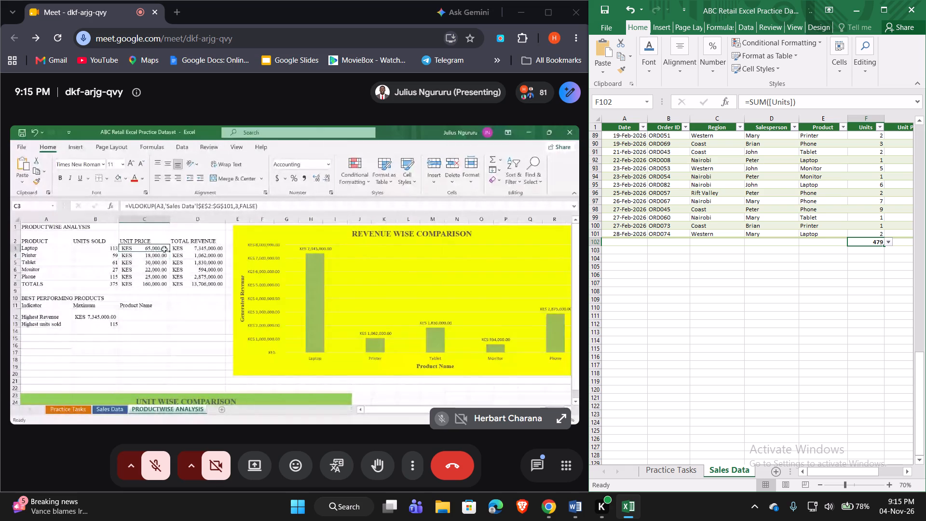
{"action": "double_click", "coordinate": [867, 243]}
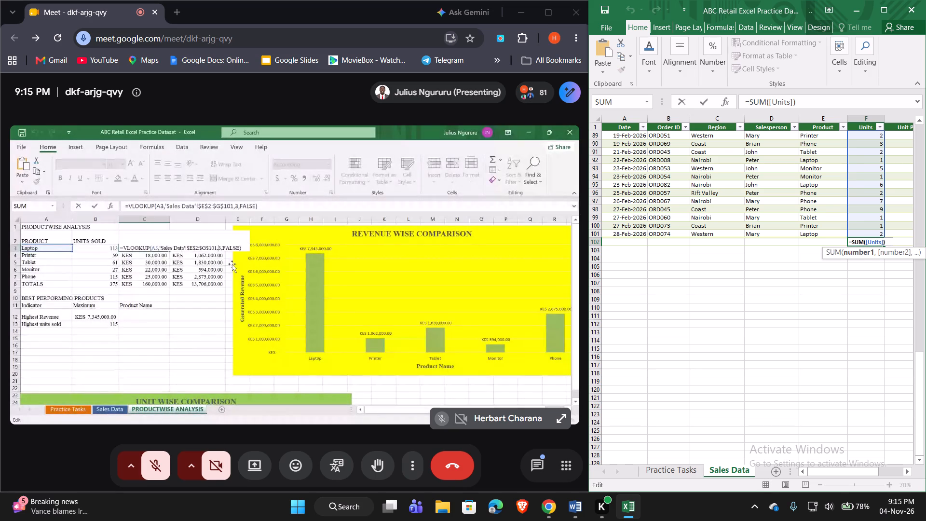
{"action": "scroll", "coordinate": [850, 283], "scroll_direction": "up", "scroll_amount": 1}
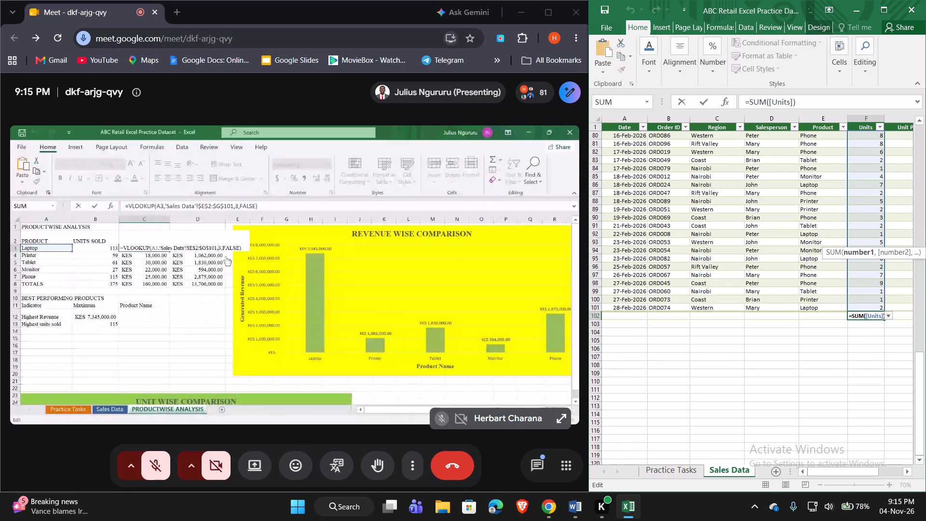
{"action": "scroll", "coordinate": [850, 283], "scroll_direction": "up", "scroll_amount": 15}
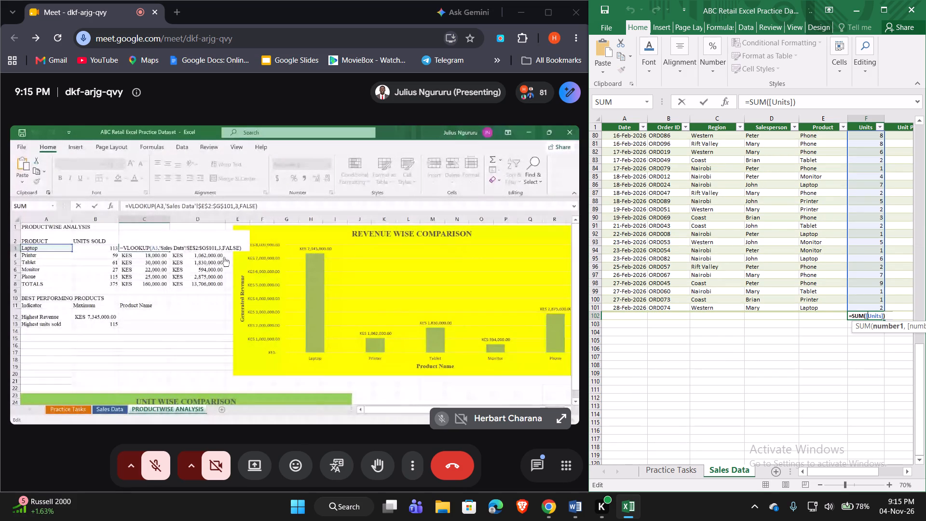
{"action": "key", "text": "Return"}
Review the Sales Data transactions from the first row down to the total row.
{"action": "scroll", "coordinate": [823, 360], "scroll_direction": "up", "scroll_amount": 3}
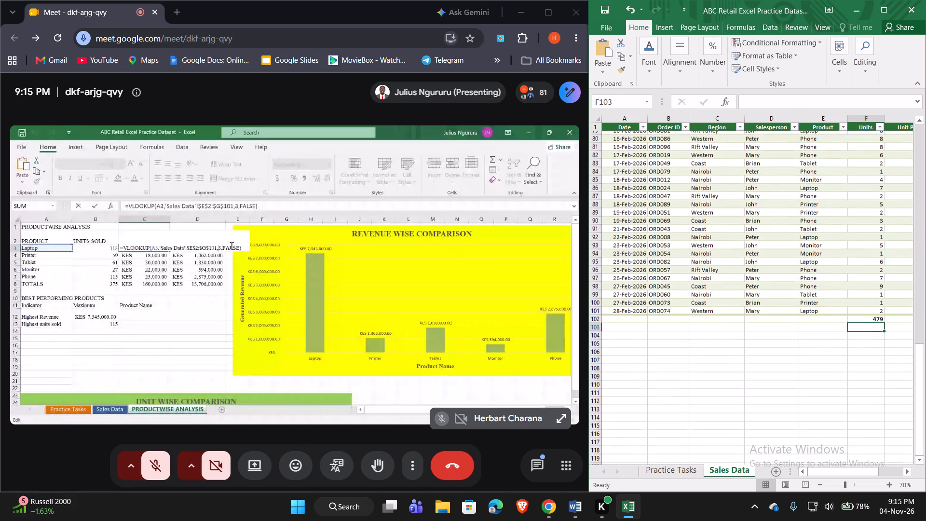
{"action": "scroll", "coordinate": [823, 360], "scroll_direction": "up", "scroll_amount": 5}
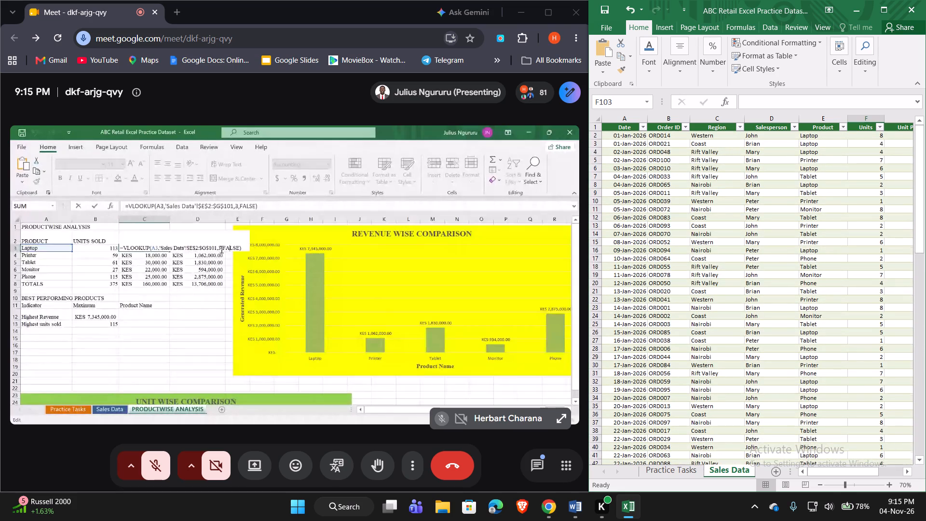
{"action": "scroll", "coordinate": [823, 360], "scroll_direction": "up", "scroll_amount": 1}
{"action": "scroll", "coordinate": [823, 360], "scroll_direction": "down", "scroll_amount": 3}
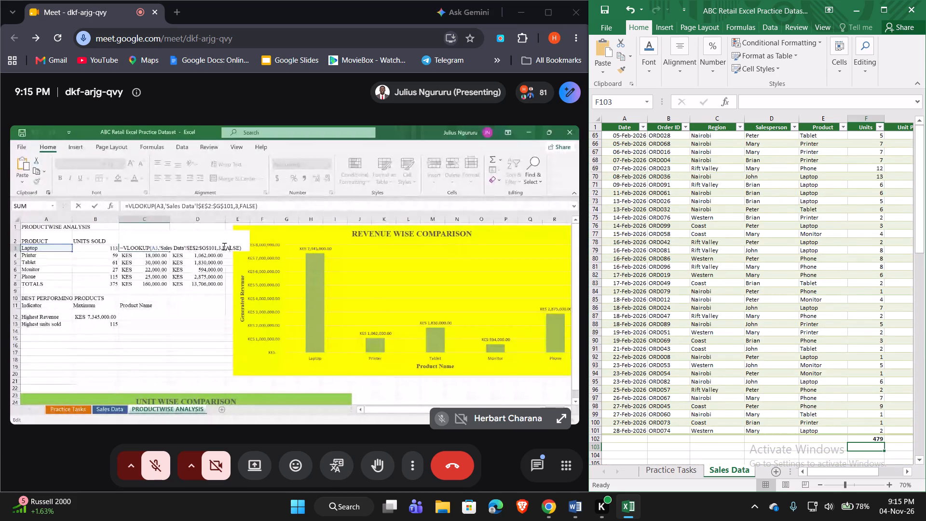
{"action": "scroll", "coordinate": [823, 360], "scroll_direction": "down", "scroll_amount": 2}
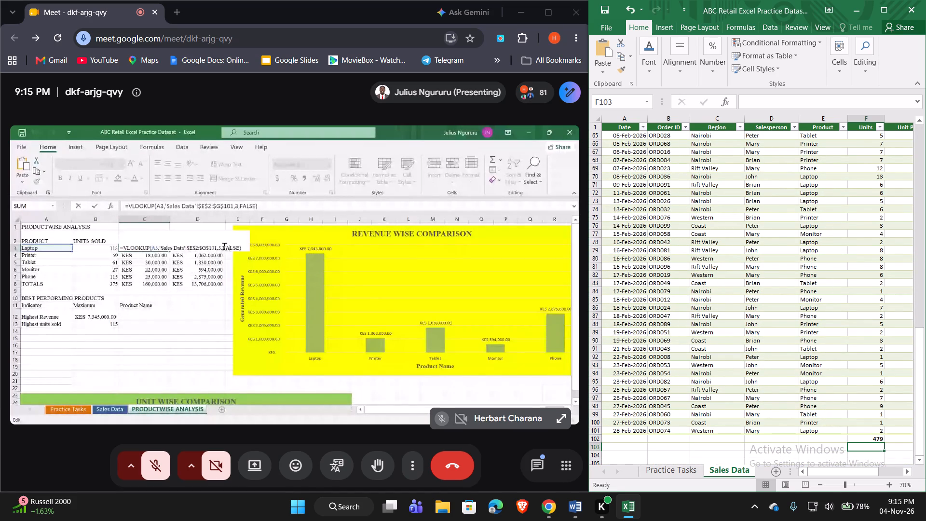
{"action": "left_click", "coordinate": [784, 440]}
{"action": "scroll", "coordinate": [784, 440], "scroll_direction": "down", "scroll_amount": 1}
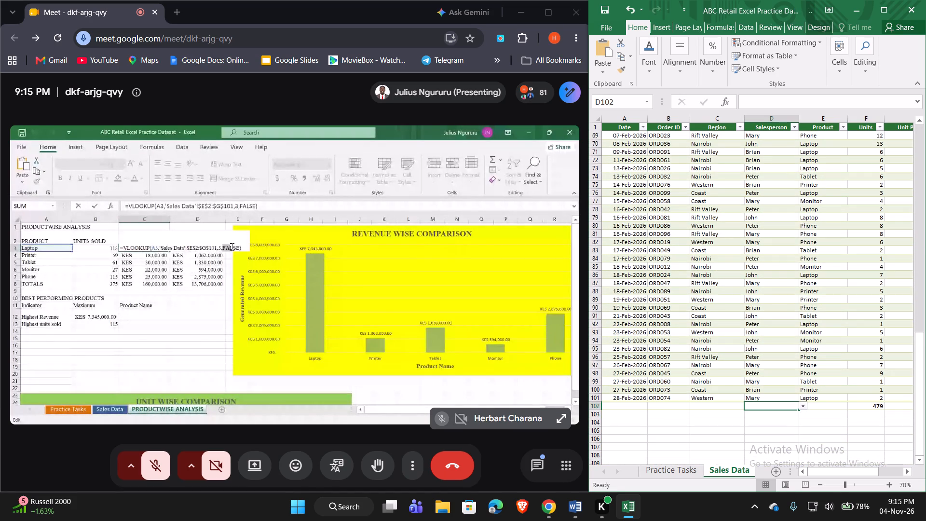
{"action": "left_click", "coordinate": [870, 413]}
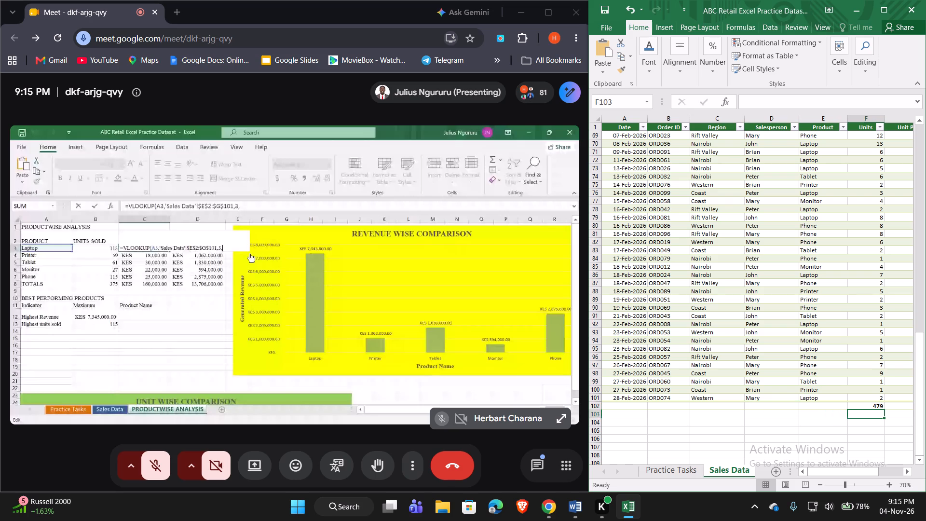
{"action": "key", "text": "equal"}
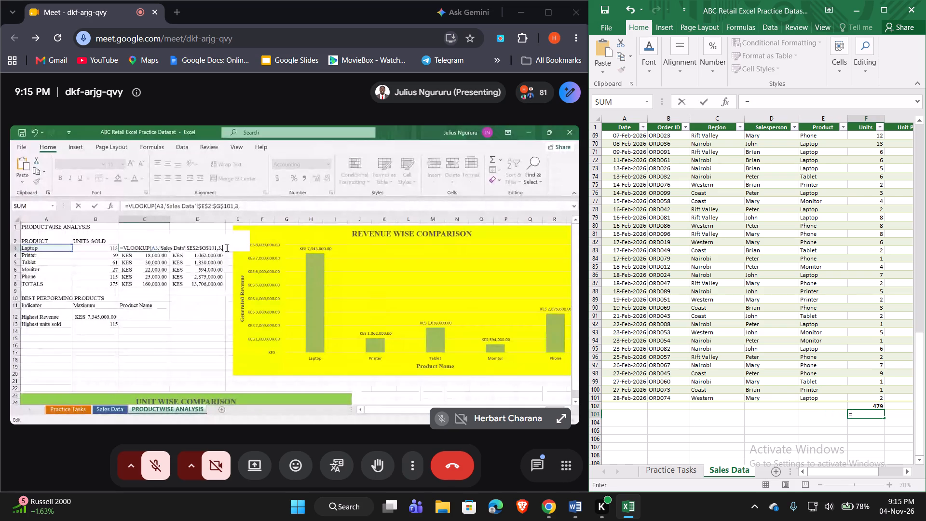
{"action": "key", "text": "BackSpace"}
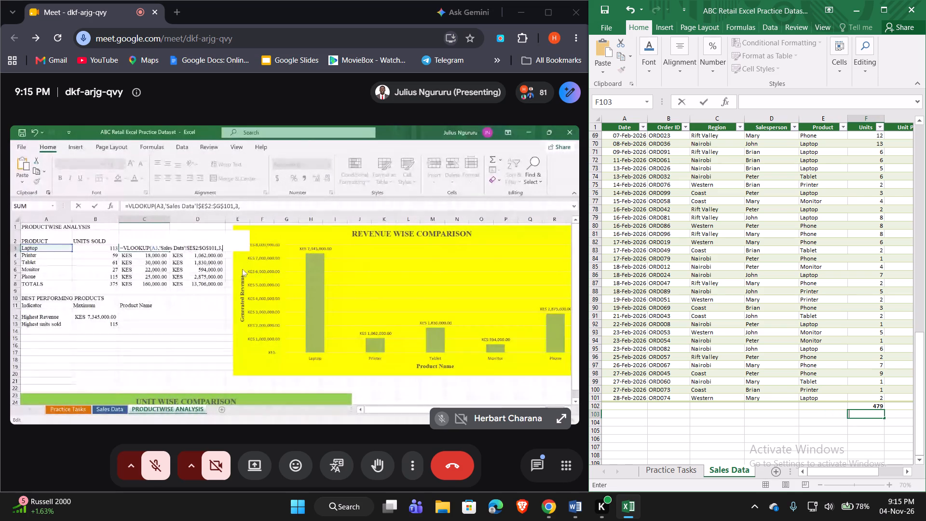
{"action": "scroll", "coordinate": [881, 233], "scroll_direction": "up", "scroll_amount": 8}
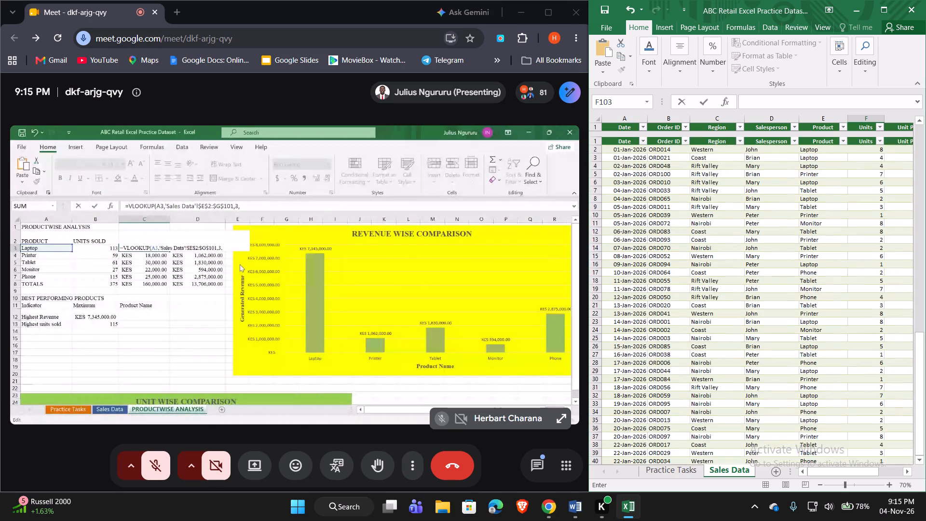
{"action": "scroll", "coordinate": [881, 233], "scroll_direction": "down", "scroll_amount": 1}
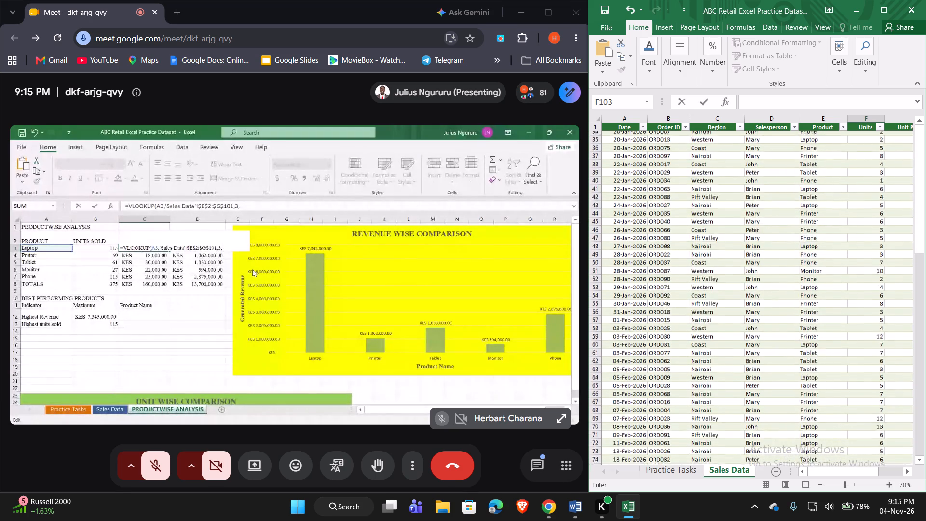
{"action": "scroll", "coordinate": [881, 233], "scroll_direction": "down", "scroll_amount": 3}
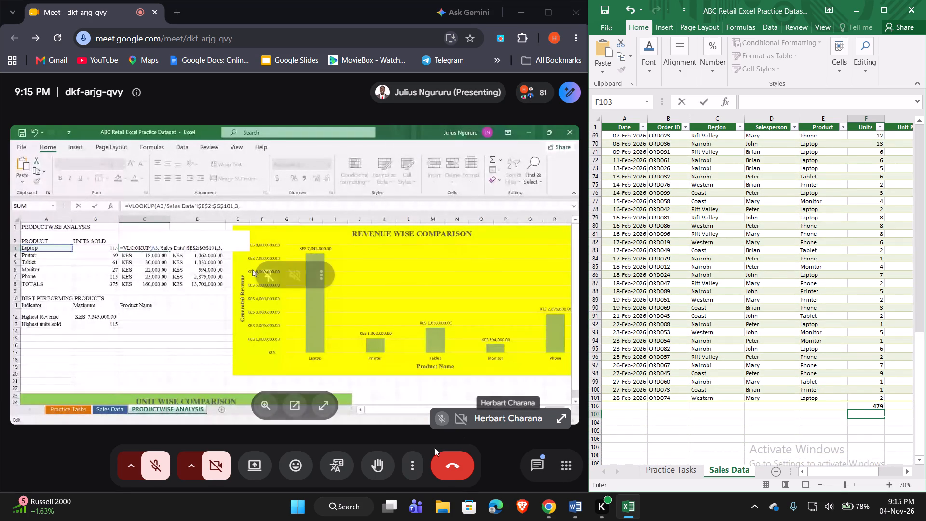
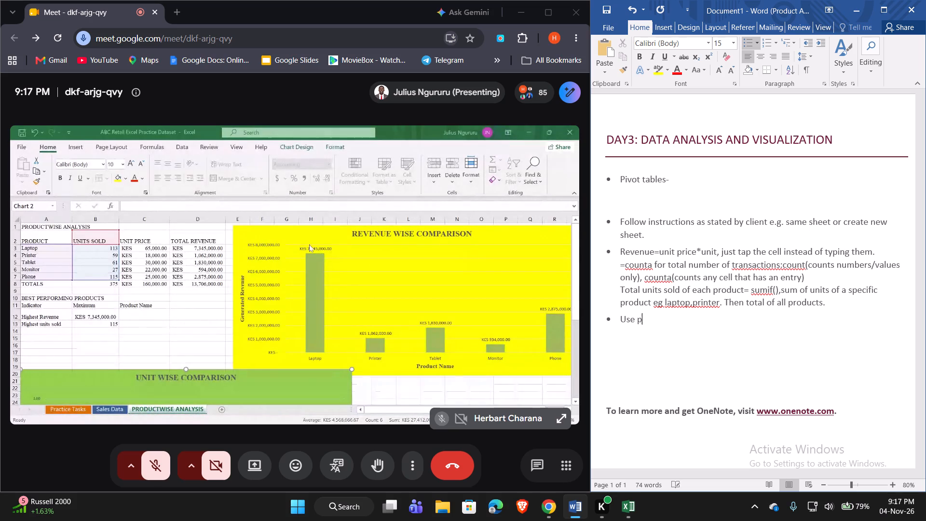
Complete the last bullet in the Word notes as "Use pivot table to get units sold for each product, total revenue for each product".
{"action": "type", "text": "ivot t"}
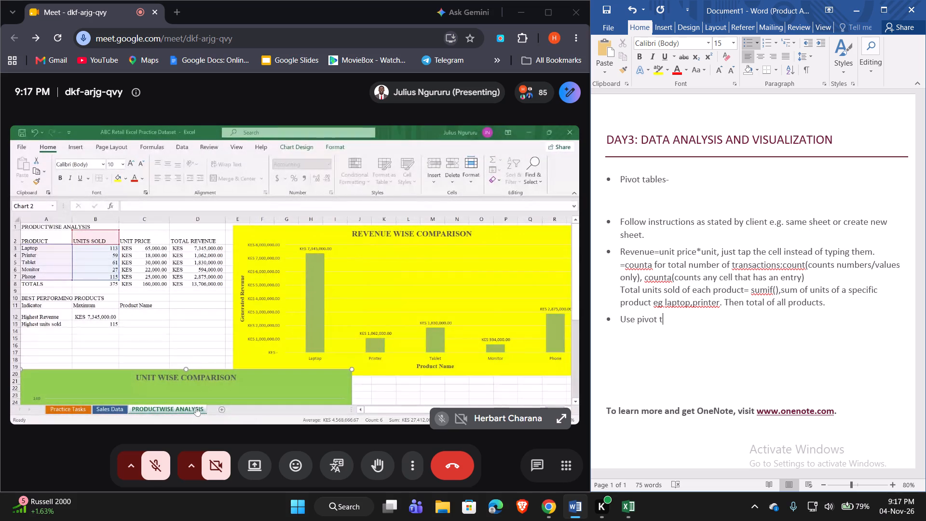
{"action": "type", "text": "able"}
{"action": "key", "text": "space"}
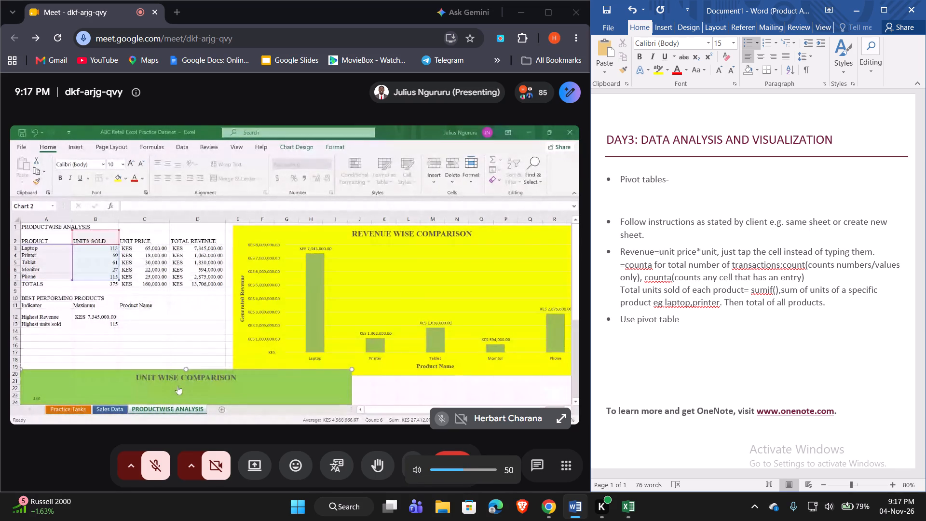
{"action": "key", "text": "t"}
{"action": "type", "text": "o get"}
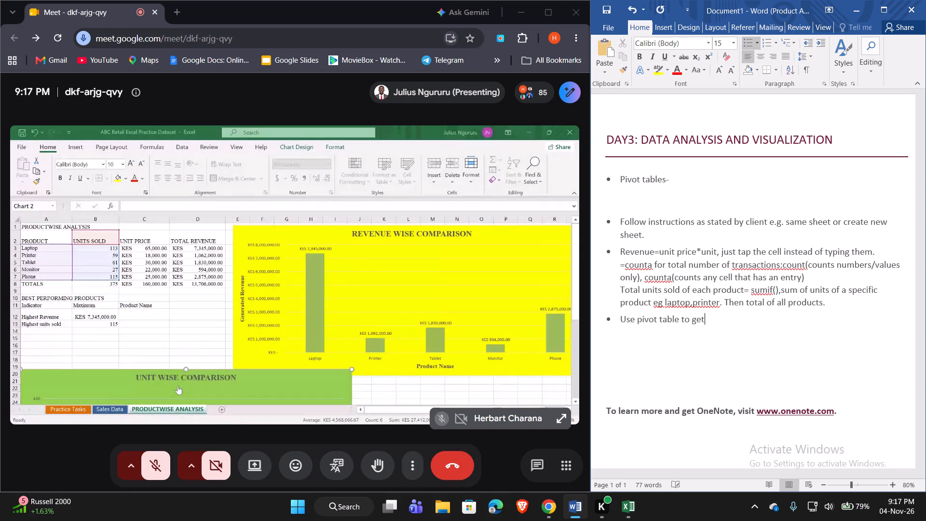
{"action": "key", "text": "space"}
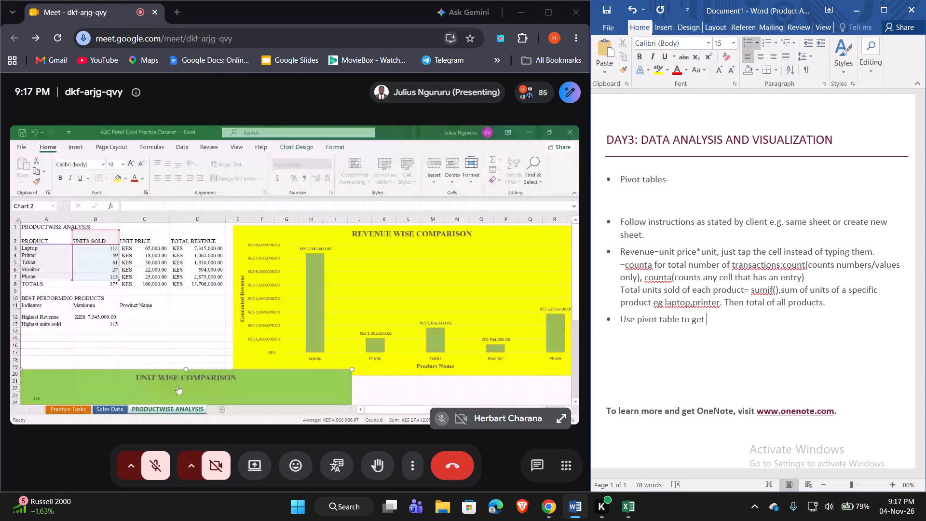
{"action": "type", "text": "units sold for each"}
{"action": "key", "text": "space"}
{"action": "type", "text": "product,"}
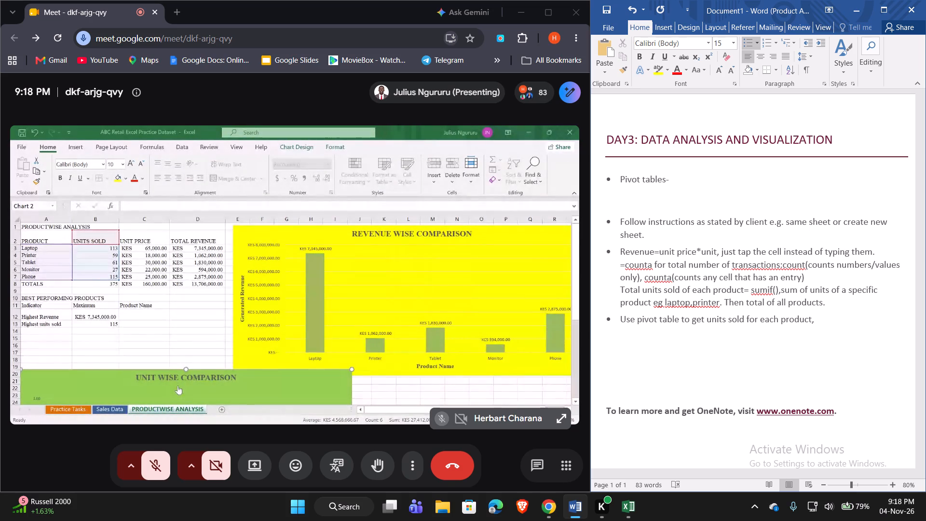
{"action": "key", "text": "space"}
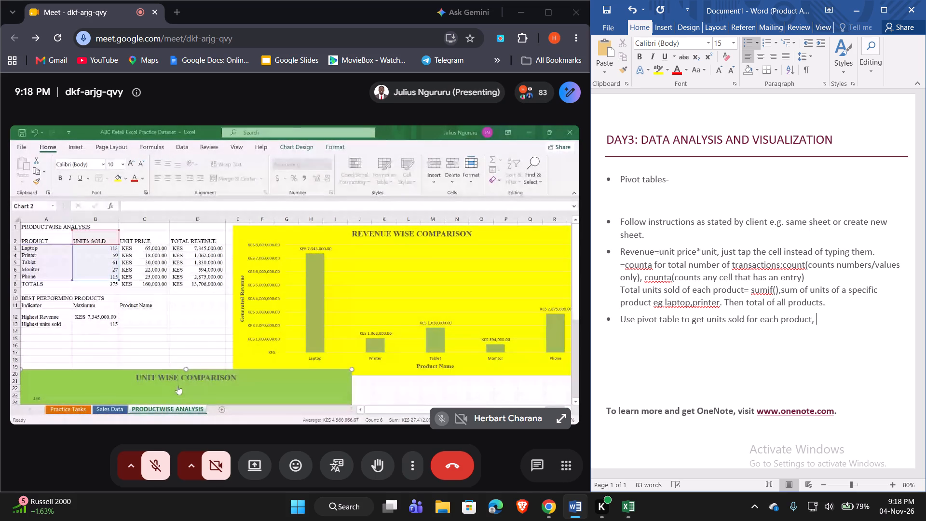
{"action": "type", "text": "total revenue for each"}
{"action": "key", "text": "space"}
{"action": "type", "text": "product"}
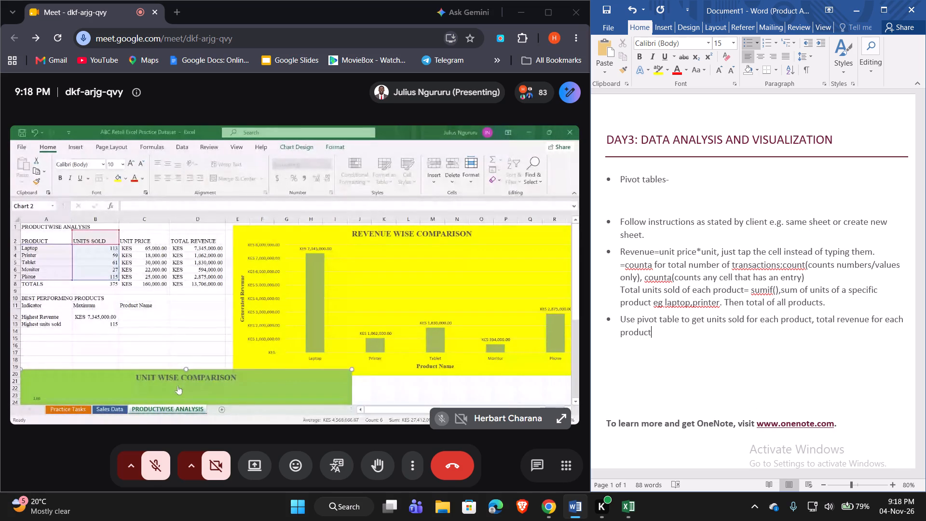
Finish the pivot table bullet with "to get the product with the highest revenue.".
{"action": "key", "text": "space"}
{"action": "type", "text": "to get the"}
{"action": "key", "text": "space"}
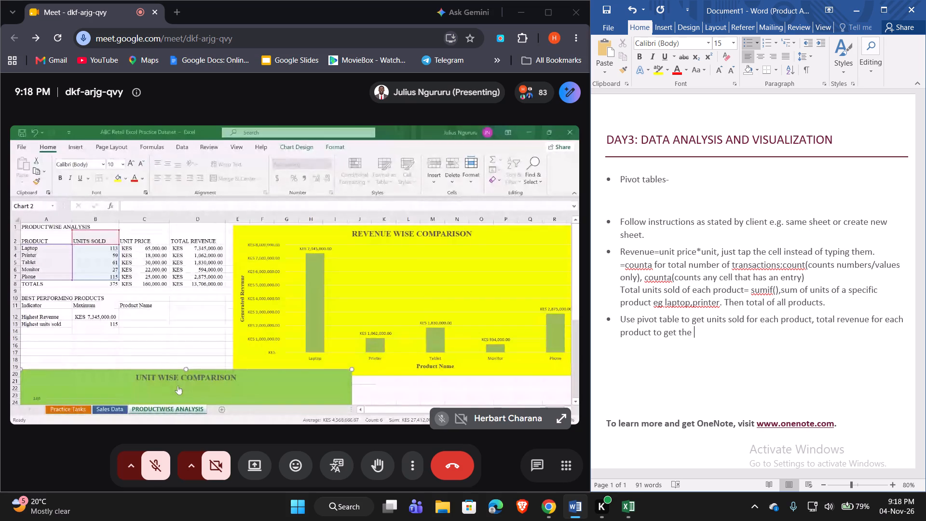
{"action": "type", "text": "product"}
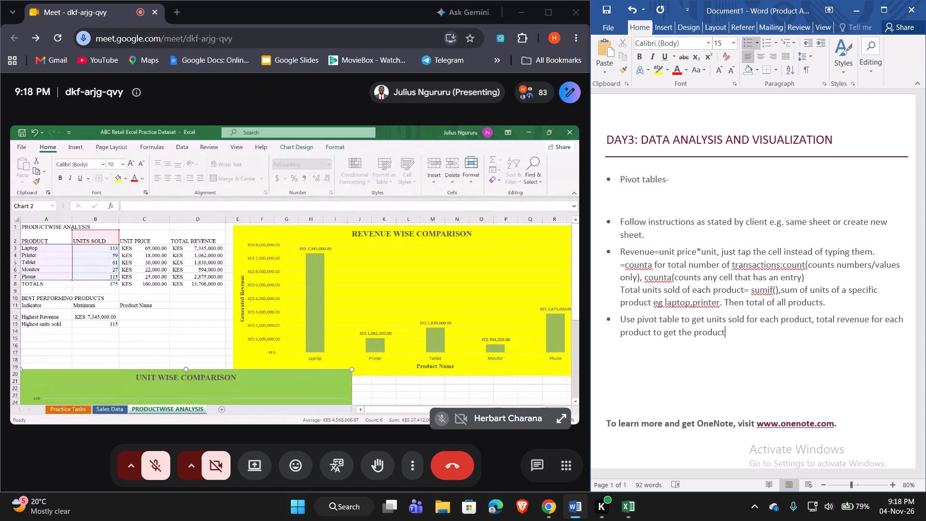
{"action": "key", "text": "space"}
{"action": "key", "text": "w"}
{"action": "type", "text": "ith the h"}
{"action": "type", "text": "ighest"}
{"action": "key", "text": "space"}
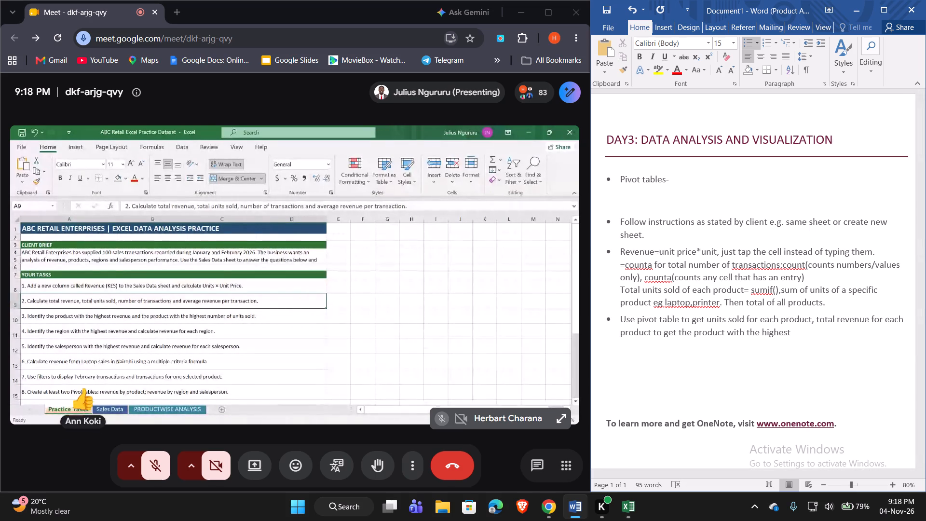
{"action": "type", "text": "reve"}
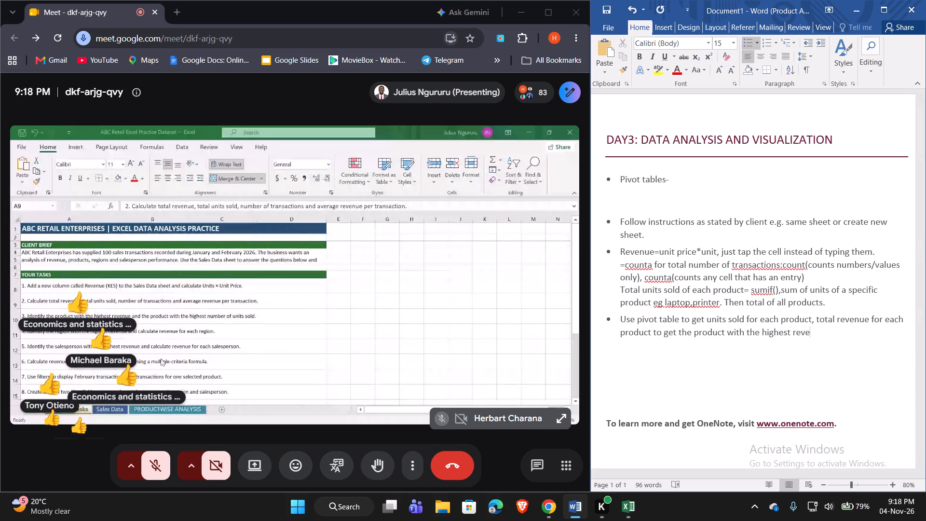
{"action": "type", "text": "nue"}
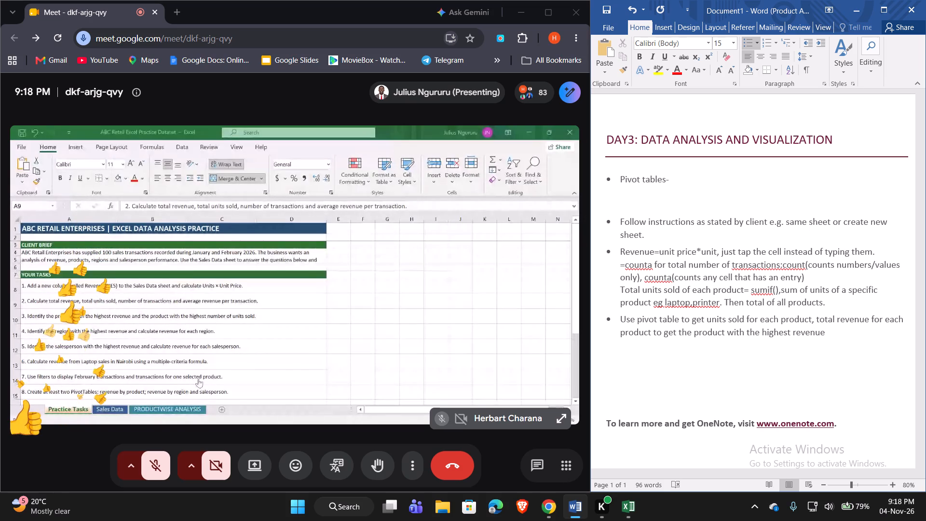
{"action": "key", "text": "period"}
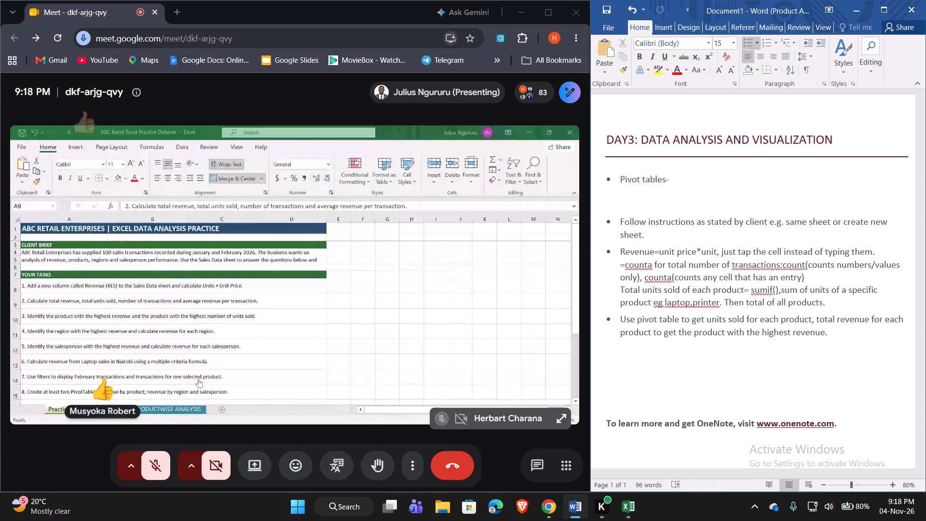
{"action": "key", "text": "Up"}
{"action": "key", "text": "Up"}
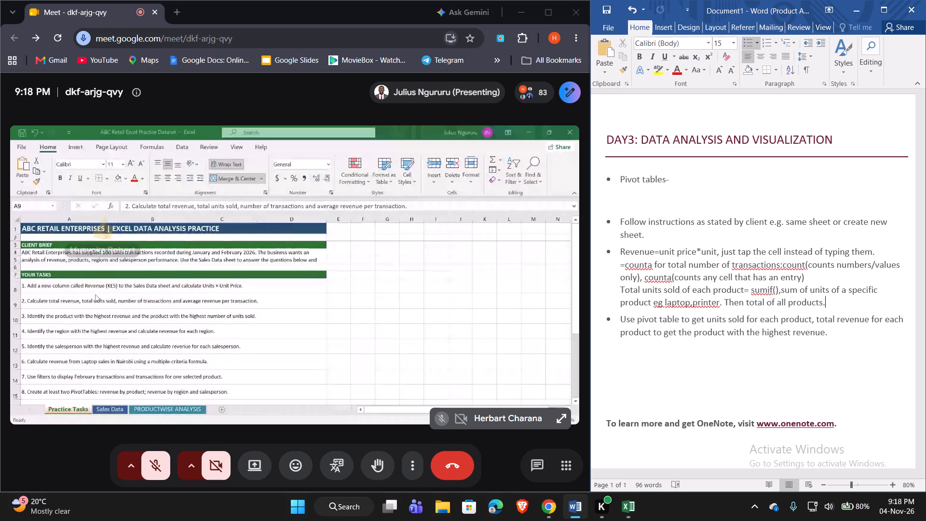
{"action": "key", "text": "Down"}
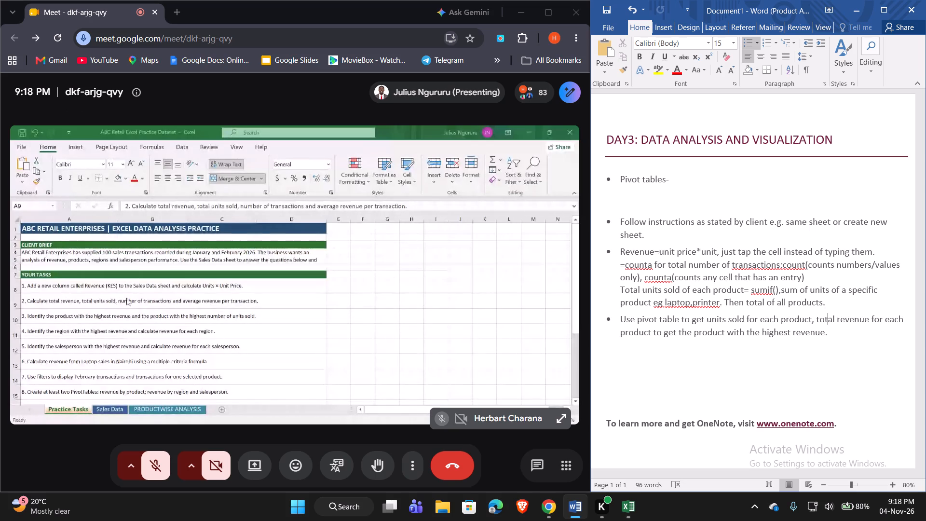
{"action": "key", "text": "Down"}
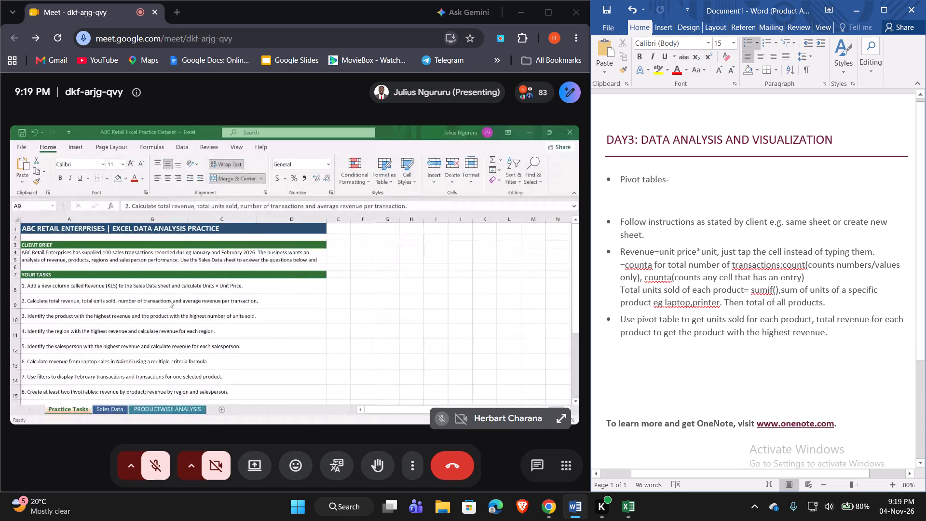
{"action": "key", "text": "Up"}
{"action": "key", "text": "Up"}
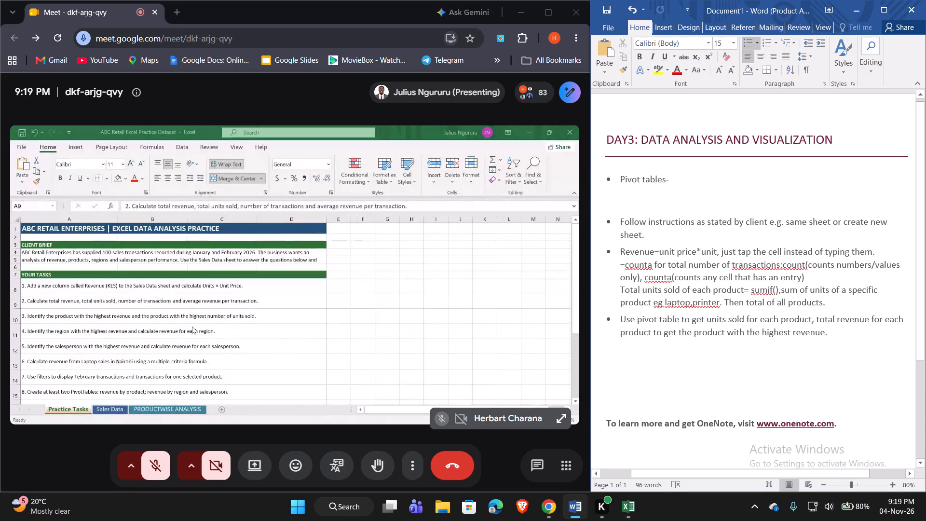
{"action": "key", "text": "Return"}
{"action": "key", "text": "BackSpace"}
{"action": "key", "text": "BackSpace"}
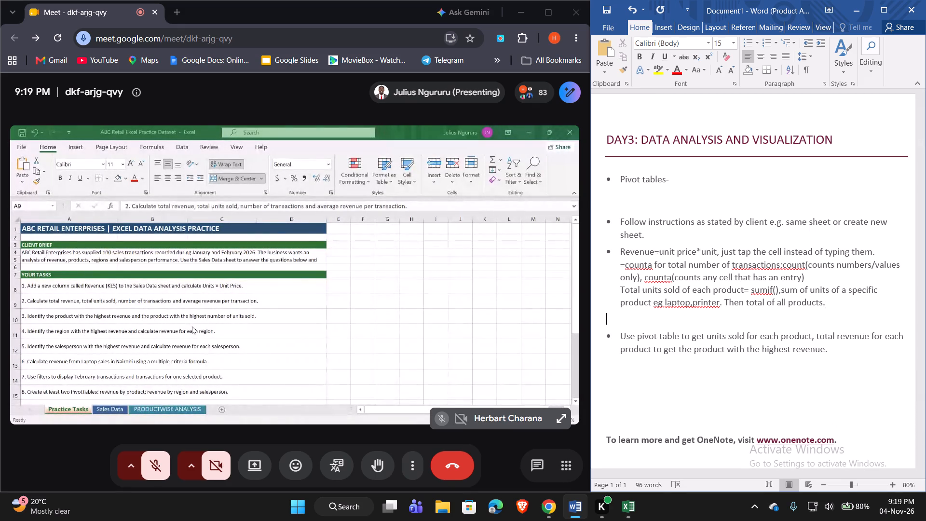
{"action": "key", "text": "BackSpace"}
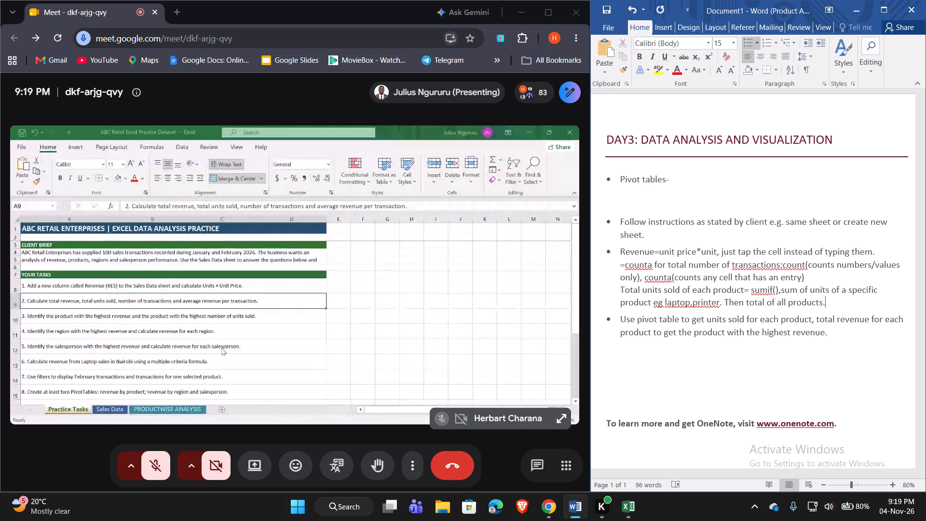
Add a line within the Revenue bullet, after "Then total of all products.", reading "Answer the questions in table format".
{"action": "key", "text": "shift+Return"}
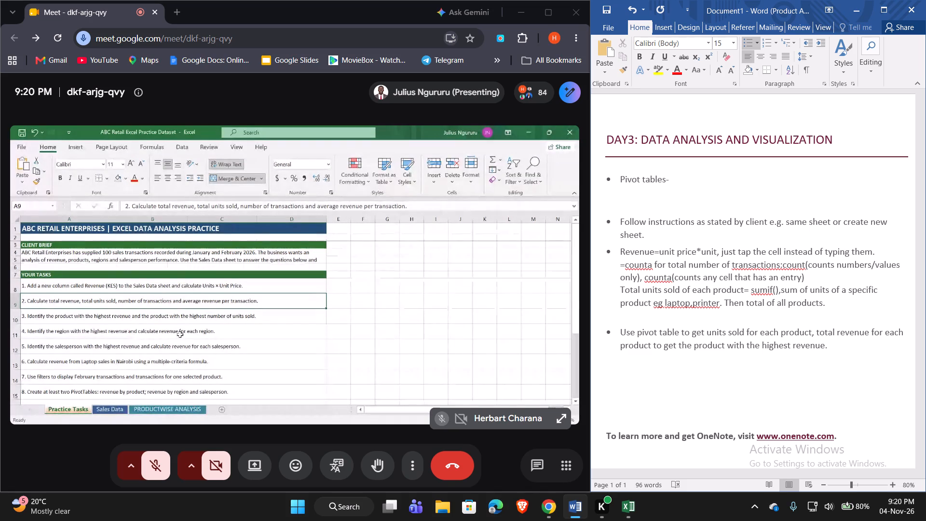
{"action": "key", "text": "d"}
{"action": "key", "text": "BackSpace"}
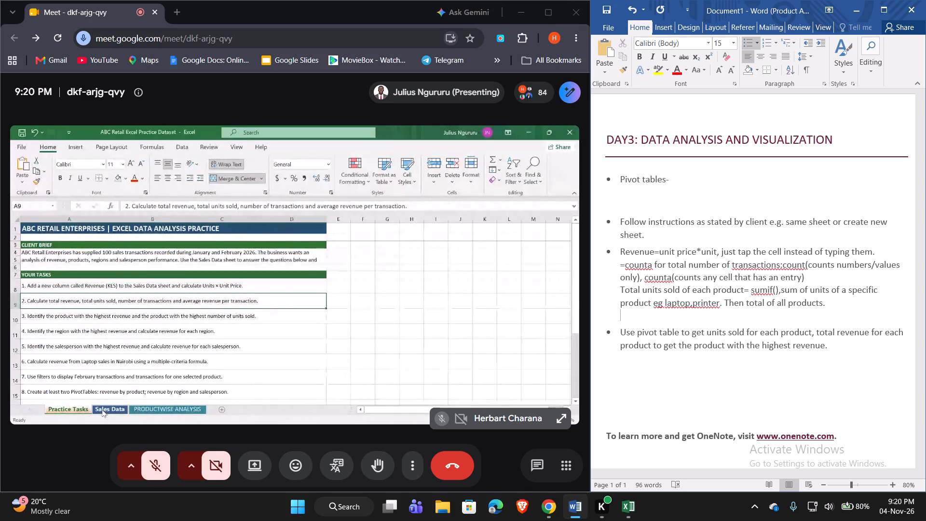
{"action": "type", "text": "re"}
{"action": "key", "text": "BackSpace"}
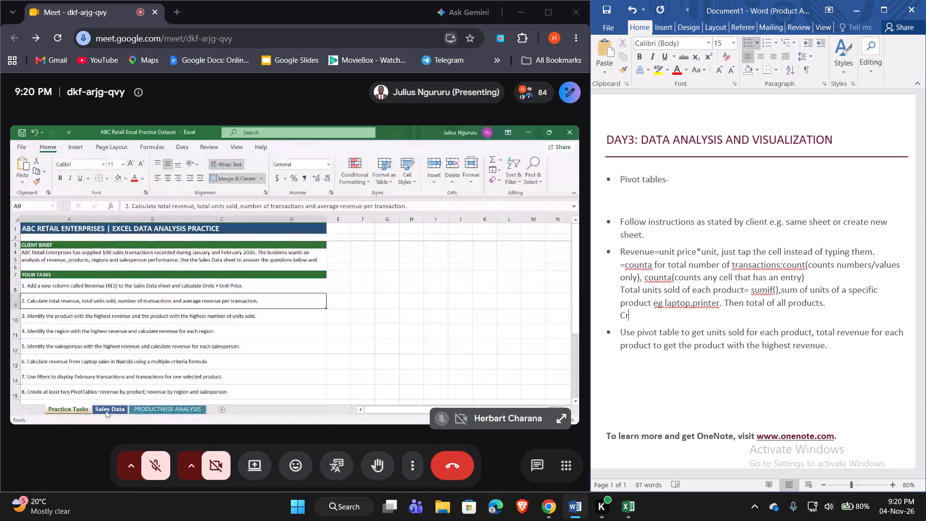
{"action": "key", "text": "BackSpace"}
{"action": "key", "text": "BackSpace"}
{"action": "type", "text": "an"}
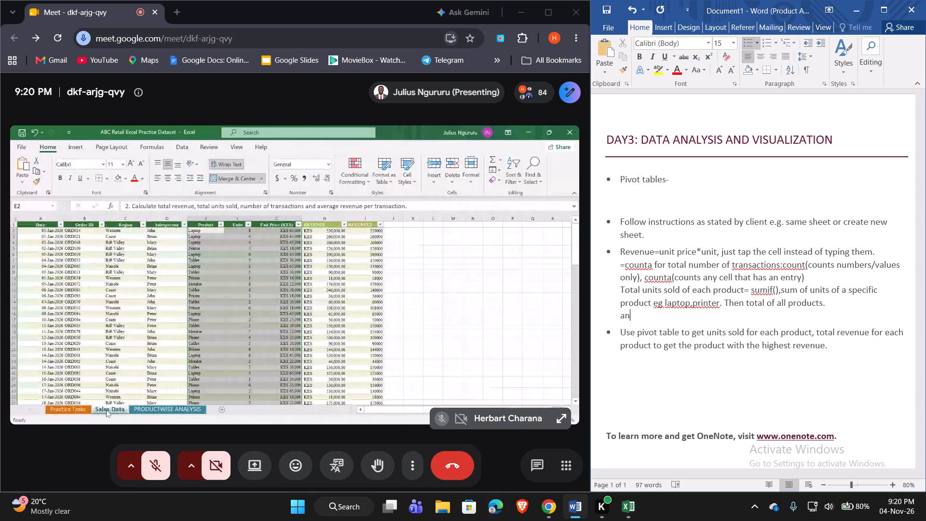
{"action": "key", "text": "BackSpace"}
{"action": "key", "text": "BackSpace"}
{"action": "key", "text": "a"}
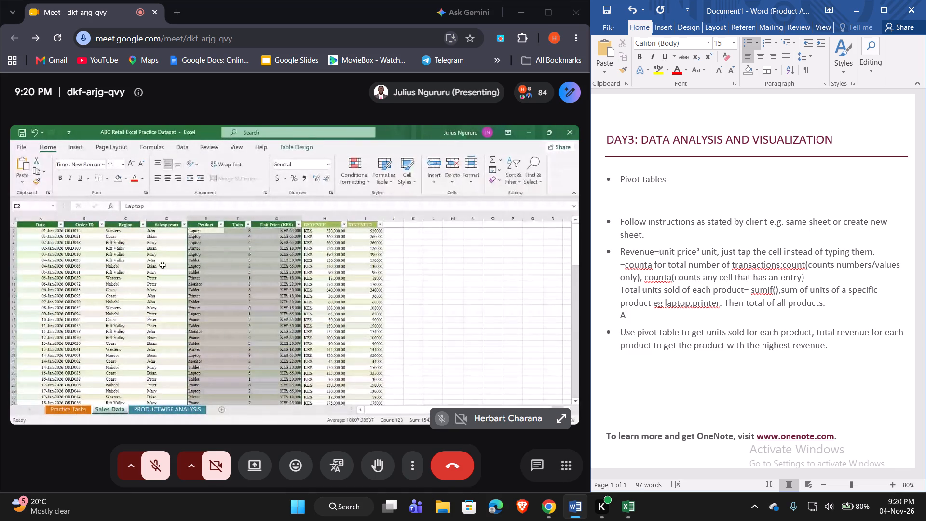
{"action": "type", "text": "nswer the questions in table format"}
{"action": "key", "text": "space"}
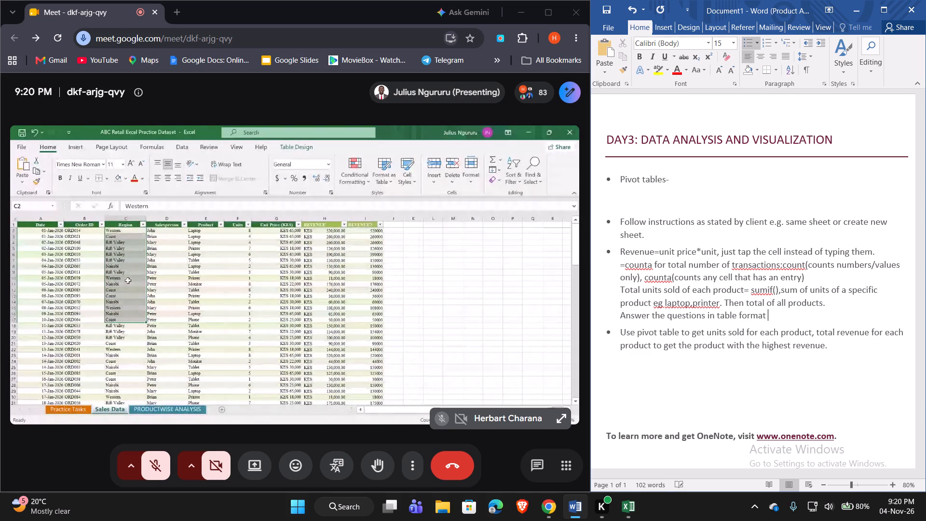
Continue the table format line with "not inputting formula in each question below the original table.".
{"action": "type", "text": "not"}
{"action": "key", "text": "space"}
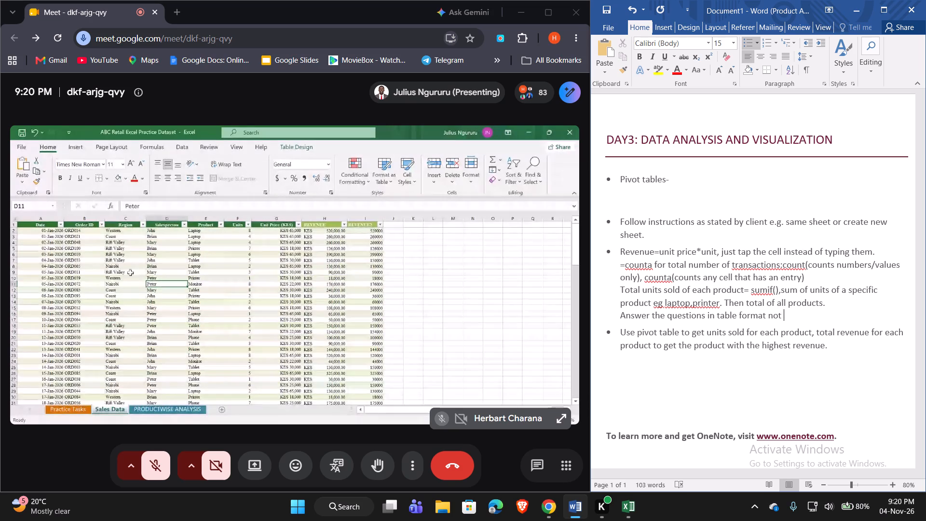
{"action": "type", "text": "inputti"}
{"action": "type", "text": "ng formula"}
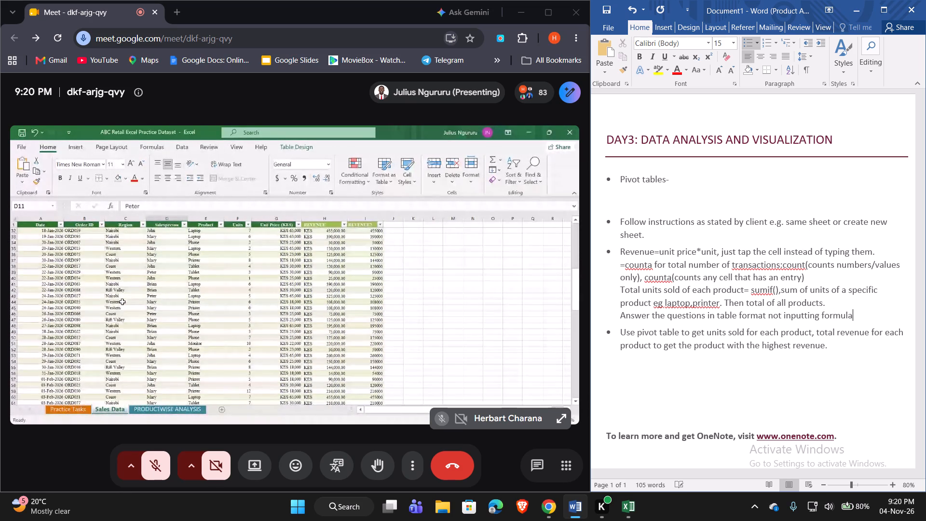
{"action": "key", "text": "space"}
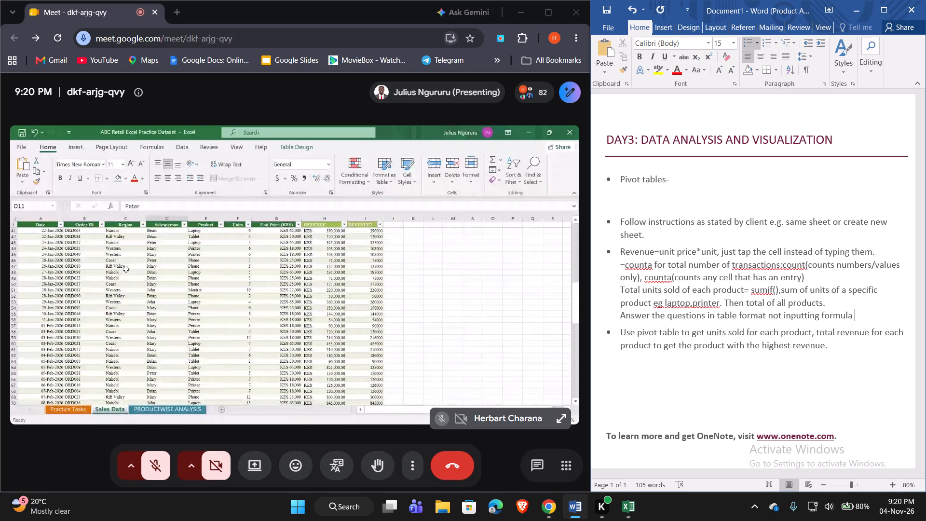
{"action": "type", "text": "in"}
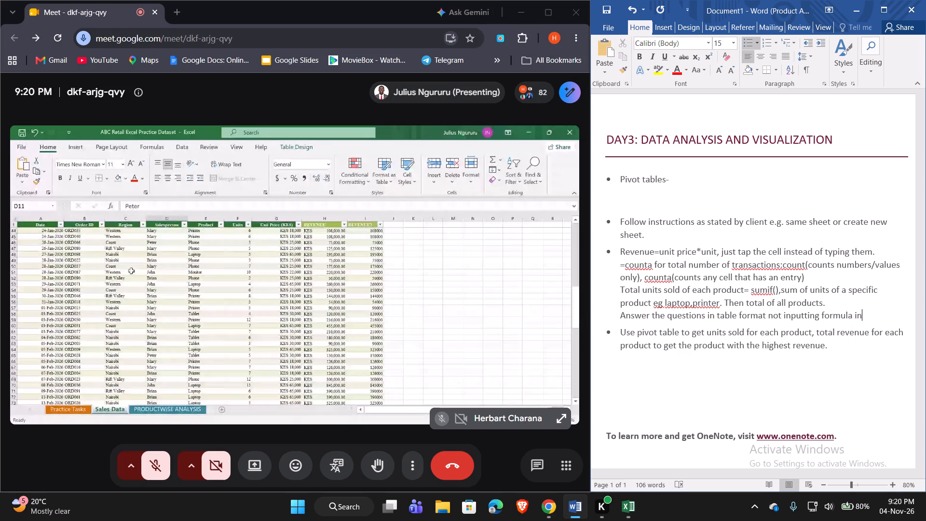
{"action": "key", "text": "space"}
{"action": "type", "text": "each"}
{"action": "key", "text": "space"}
{"action": "type", "text": "question below the"}
{"action": "key", "text": "space"}
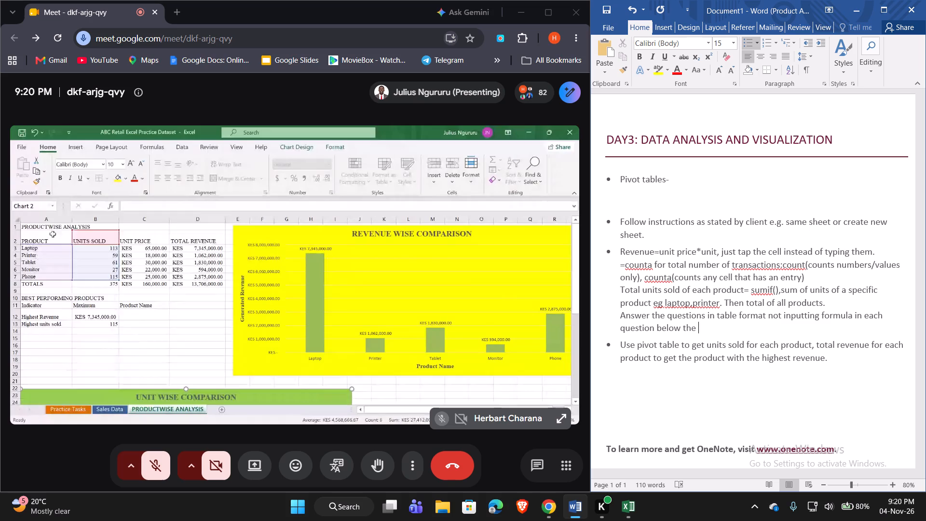
{"action": "type", "text": "originalm"}
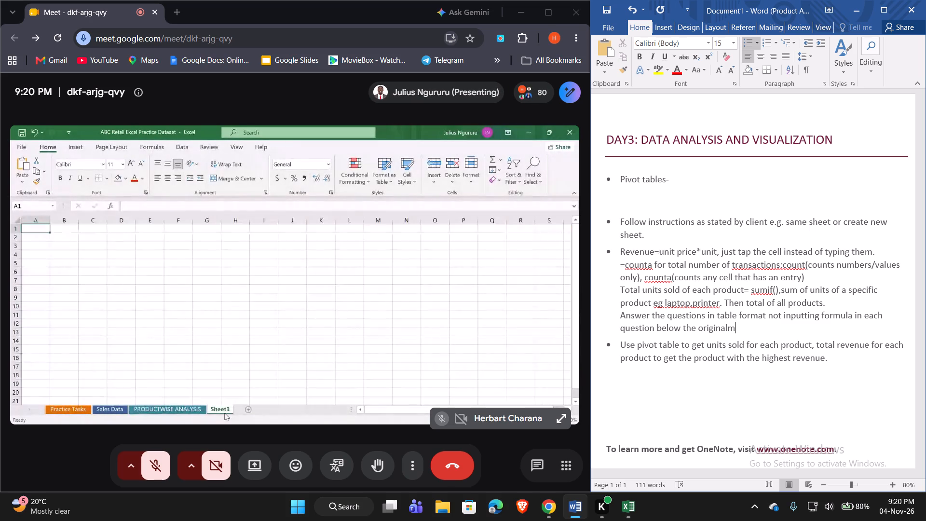
{"action": "key", "text": "BackSpace"}
{"action": "key", "text": "space"}
{"action": "type", "text": "table"}
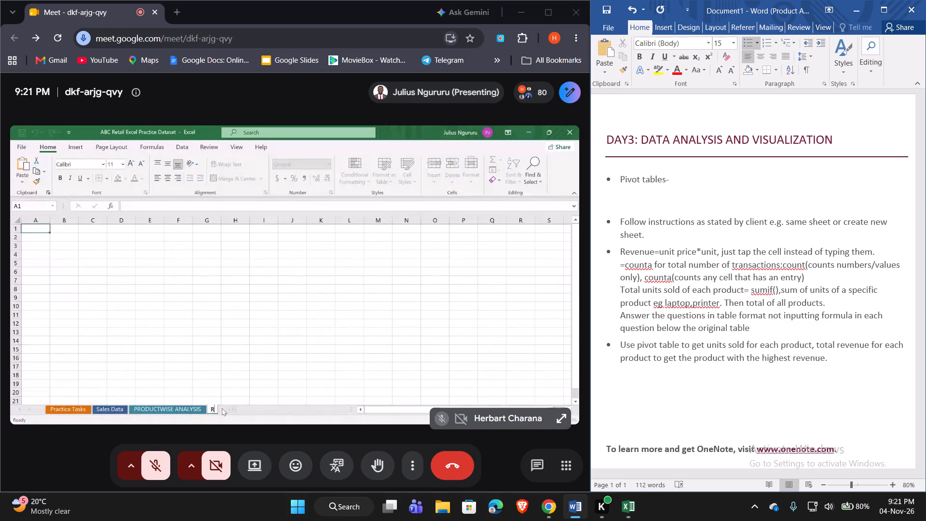
{"action": "key", "text": "period"}
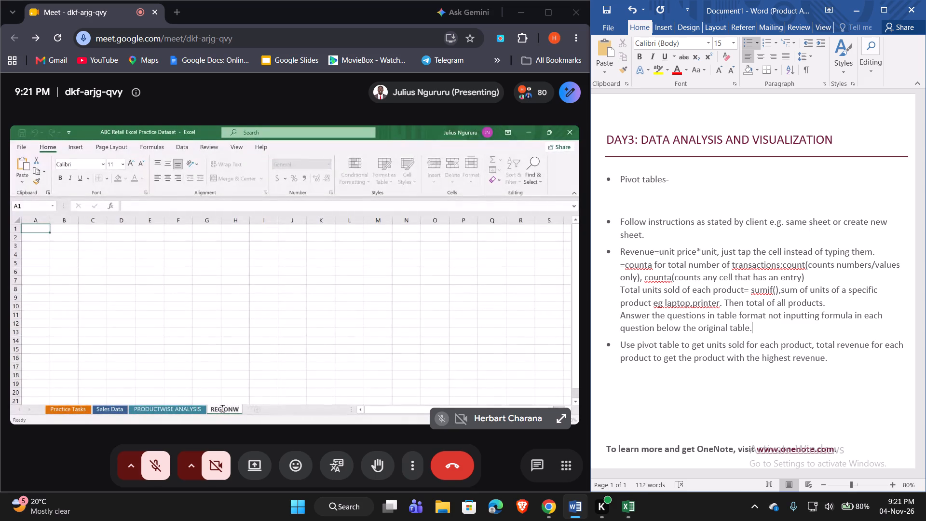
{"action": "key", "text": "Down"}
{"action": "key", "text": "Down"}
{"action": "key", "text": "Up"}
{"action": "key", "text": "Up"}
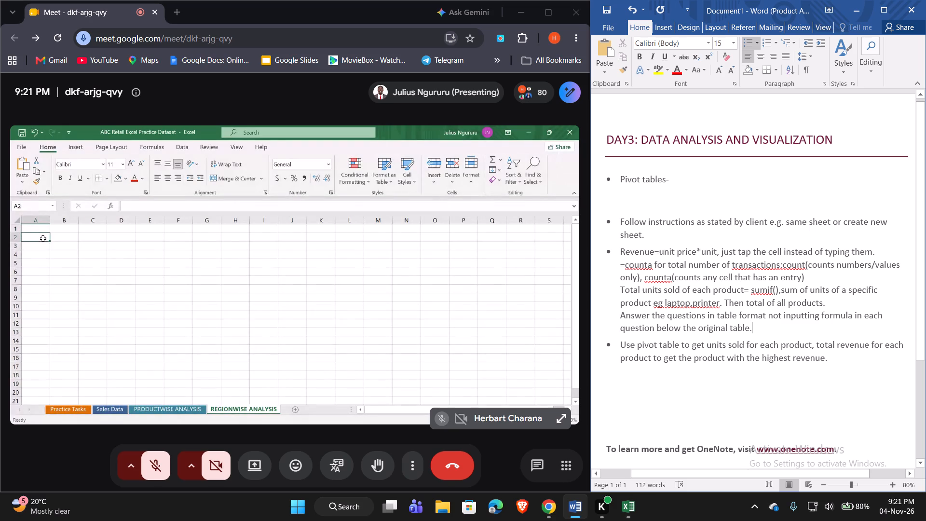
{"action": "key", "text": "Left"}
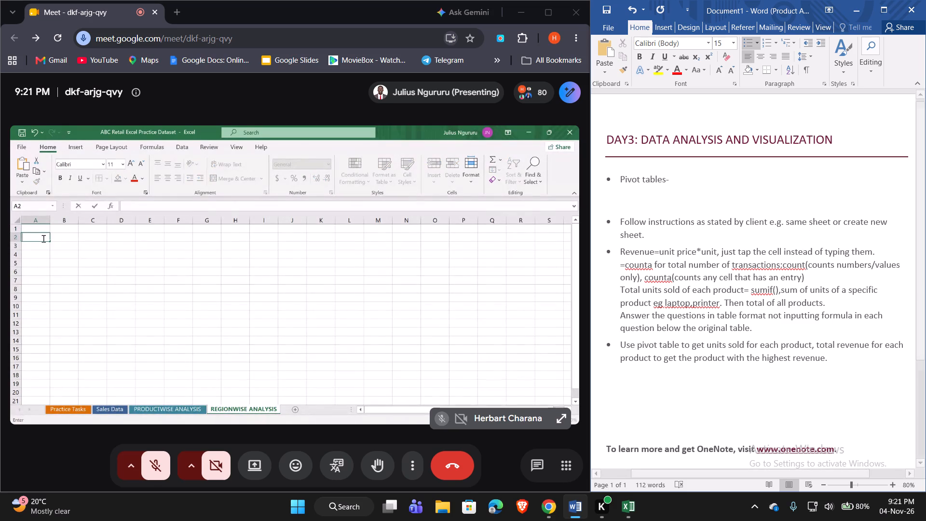
Add the note "(Add new sheet for the questions)" after "original table", before the full stop, in the Revenue bullet.
{"action": "type", "text": ")_"}
{"action": "key", "text": "BackSpace"}
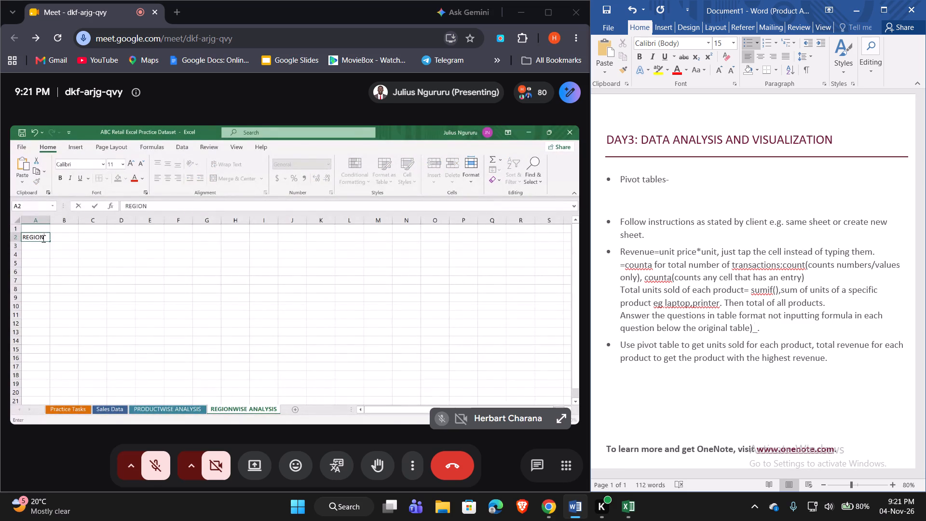
{"action": "key", "text": "BackSpace"}
{"action": "type", "text": "()"}
{"action": "key", "text": "Left"}
{"action": "key", "text": "a"}
{"action": "type", "text": "dd"}
{"action": "key", "text": "space"}
{"action": "type", "text": "new sheet for"}
{"action": "key", "text": "space"}
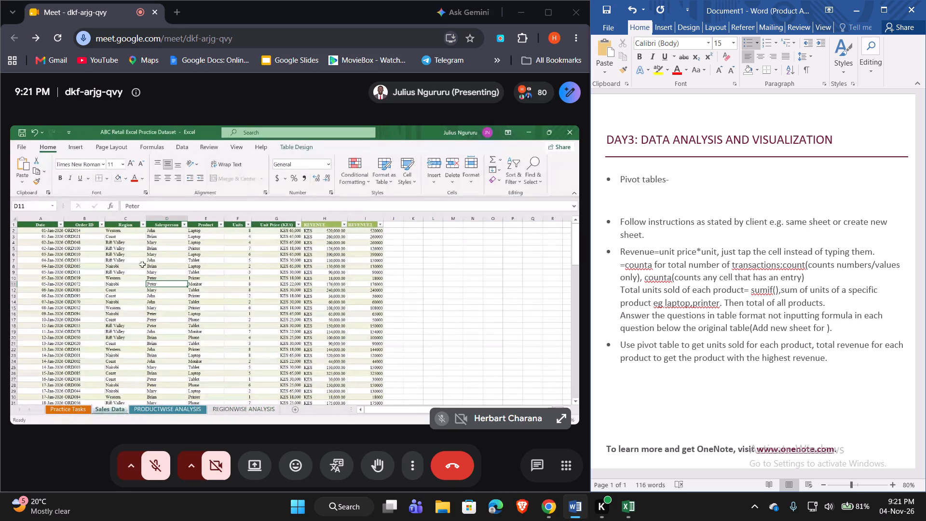
{"action": "type", "text": "the w"}
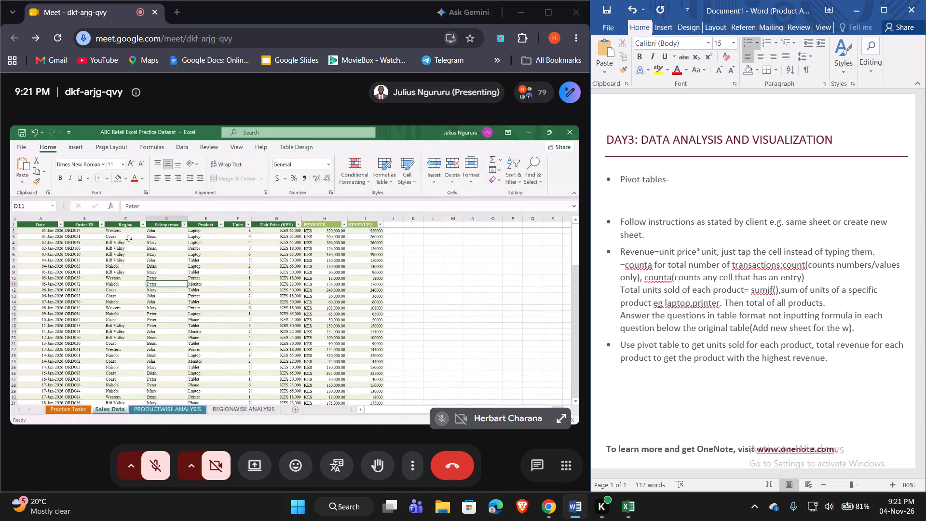
{"action": "key", "text": "BackSpace"}
{"action": "type", "text": "questions"}
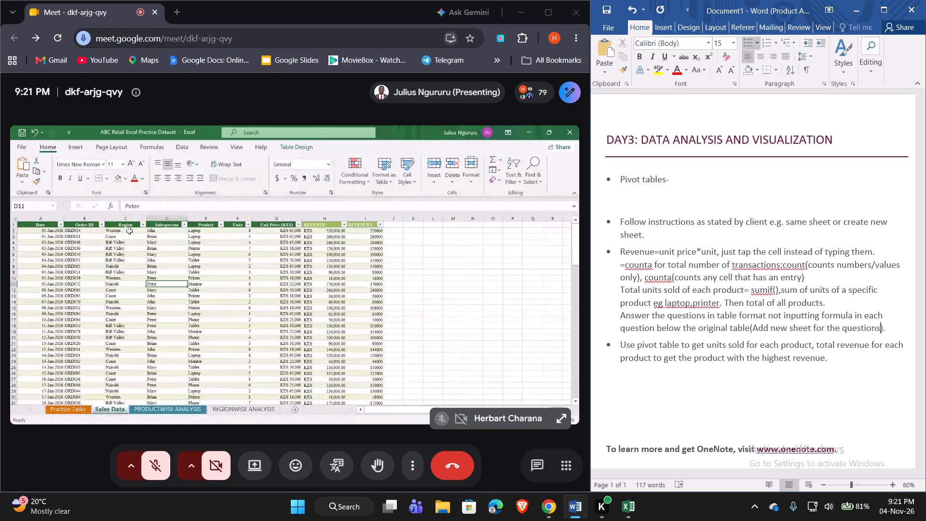
{"action": "key", "text": "Right"}
{"action": "key", "text": "Right"}
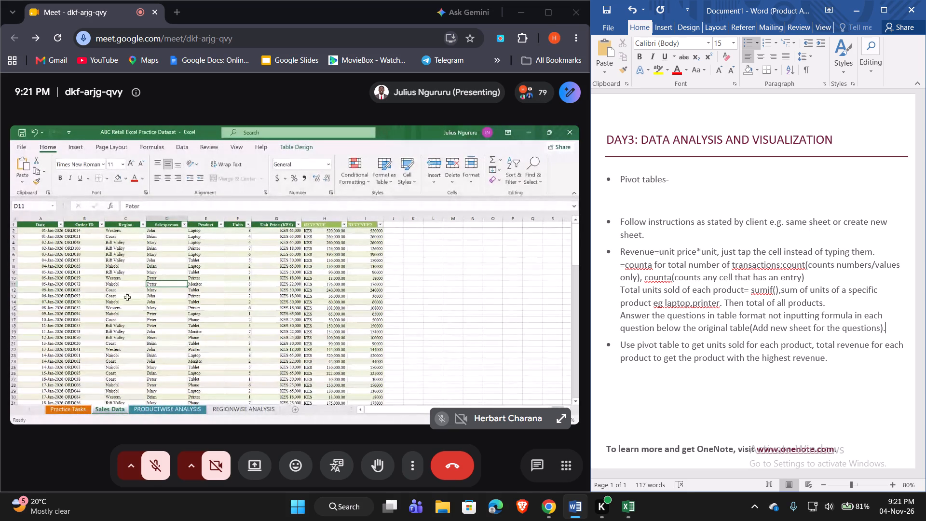
Start a new line within the Revenue bullet below the table format note.
{"action": "key", "text": "shift+Return"}
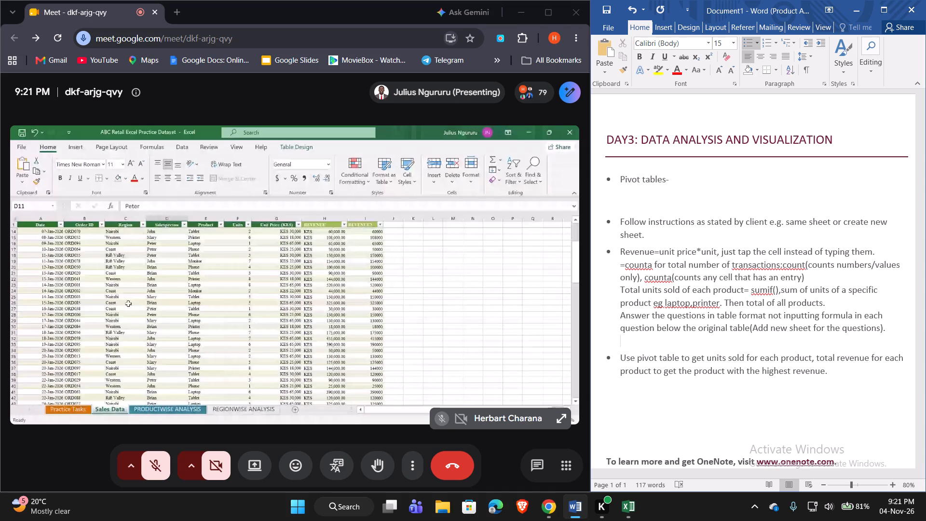